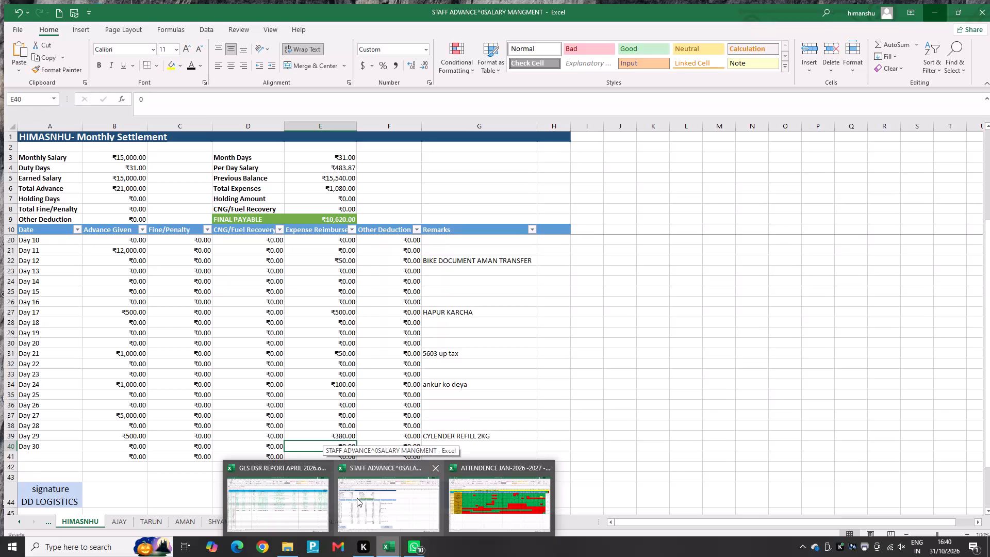
Open the workbook Copy of MIS DD Logistics APR.2026-27 from the desktop and dismiss the circular reference notice.
left_click(666, 198)
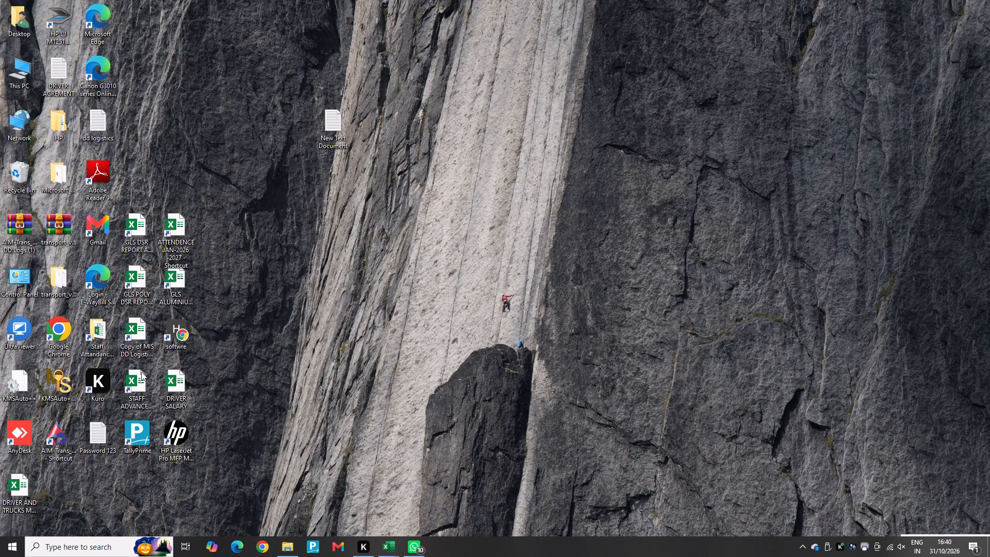
triple_click(136, 334)
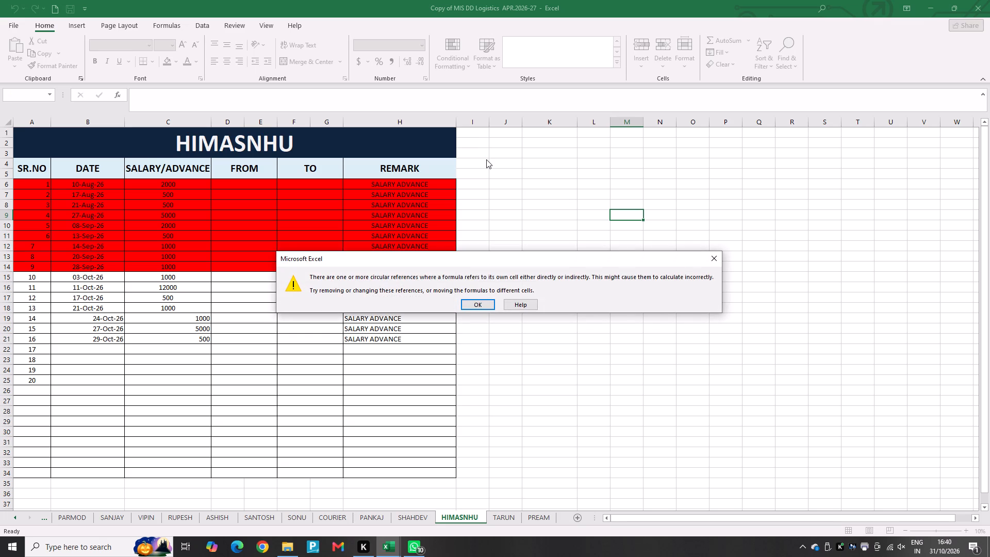
left_click(478, 303)
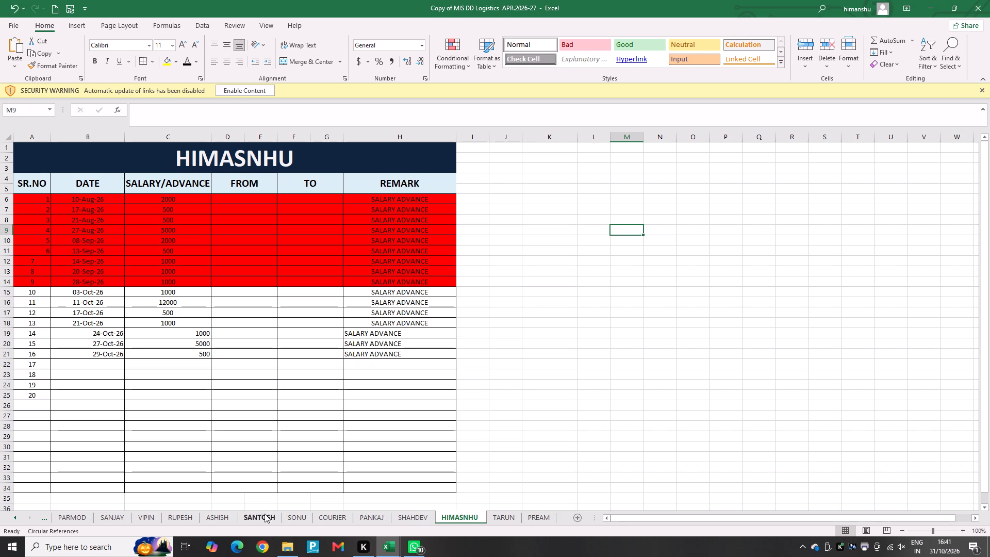
Find the SHYAMJIT sheet and examine the 12-Sep-26 and 15-Sep-26 advance entries, including the amount and remark for 15-Sep-26.
triple_click(11, 516)
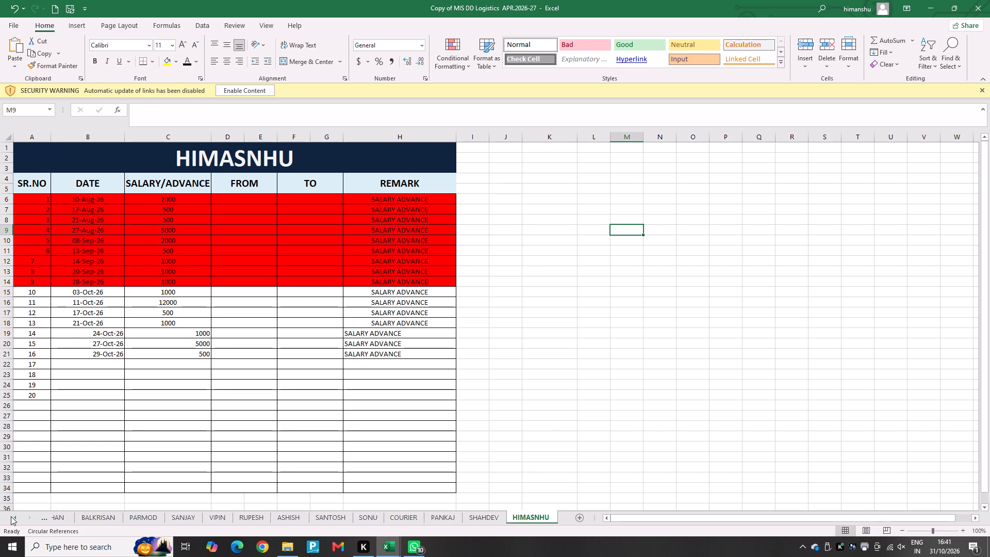
left_click(197, 514)
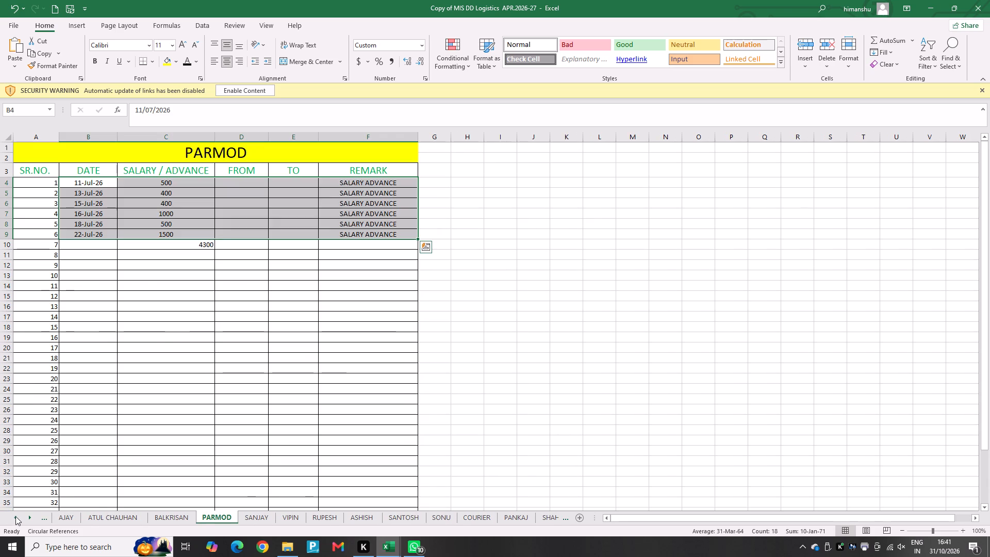
double_click(15, 517)
double_click(15, 517)
left_click(15, 517)
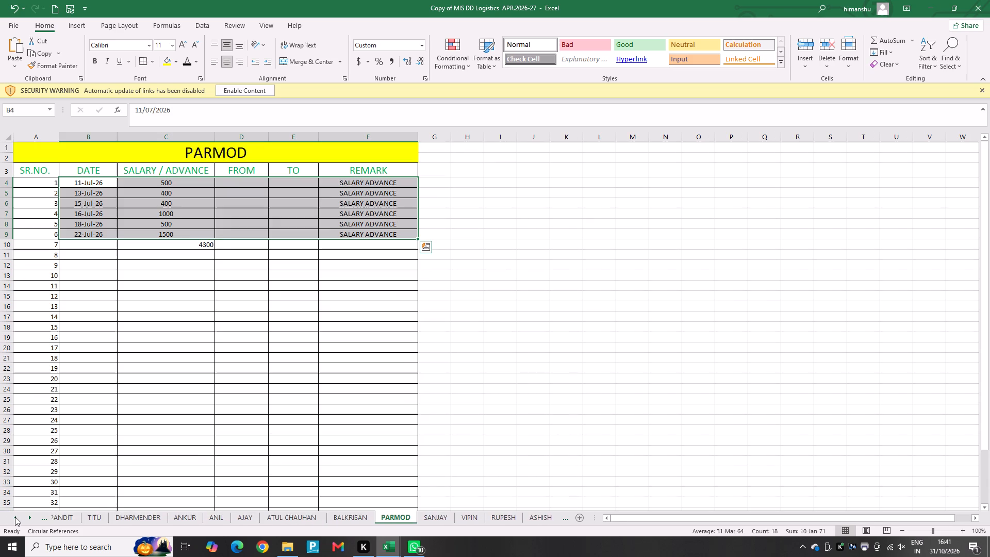
double_click(15, 517)
left_click(93, 516)
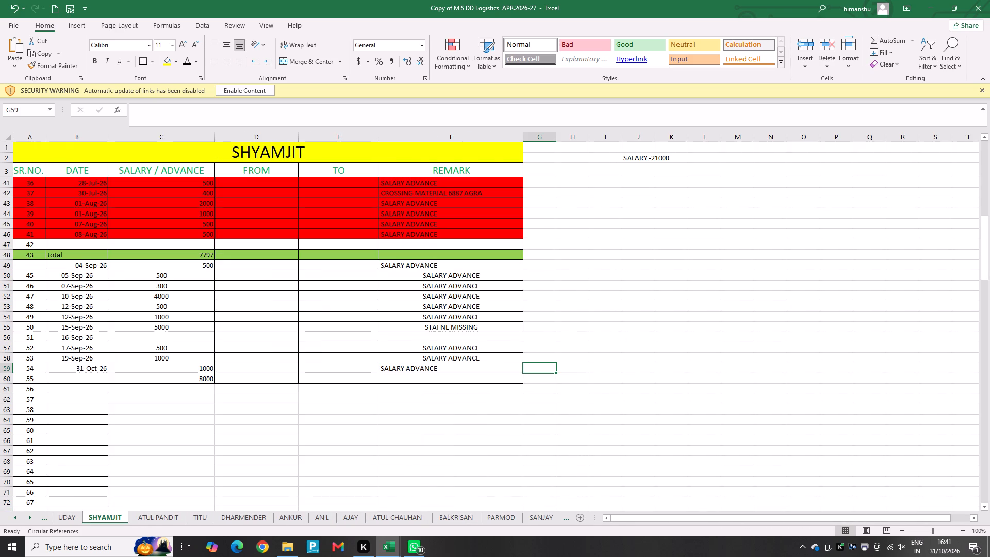
left_click(145, 314)
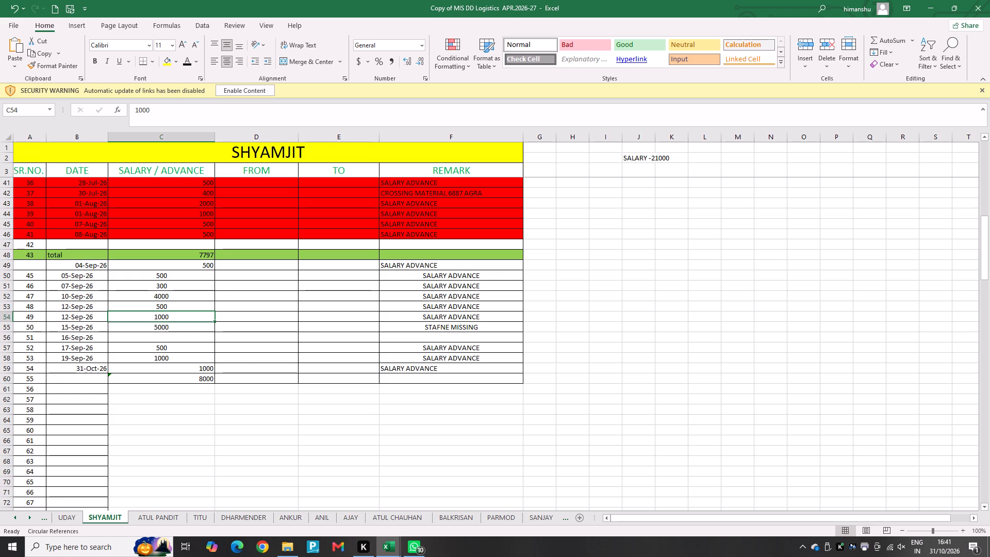
left_click(87, 327)
left_click(147, 327)
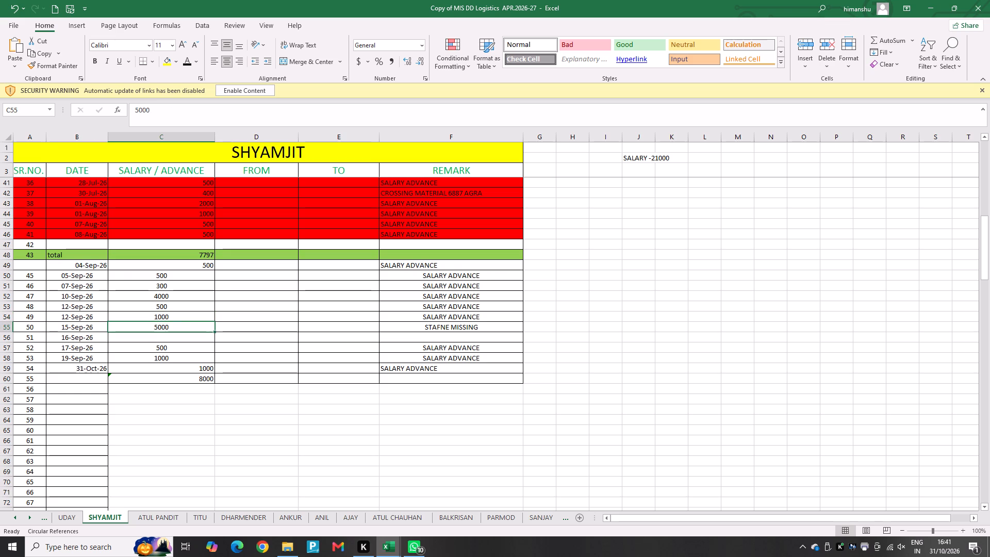
left_click(426, 329)
left_click(157, 324)
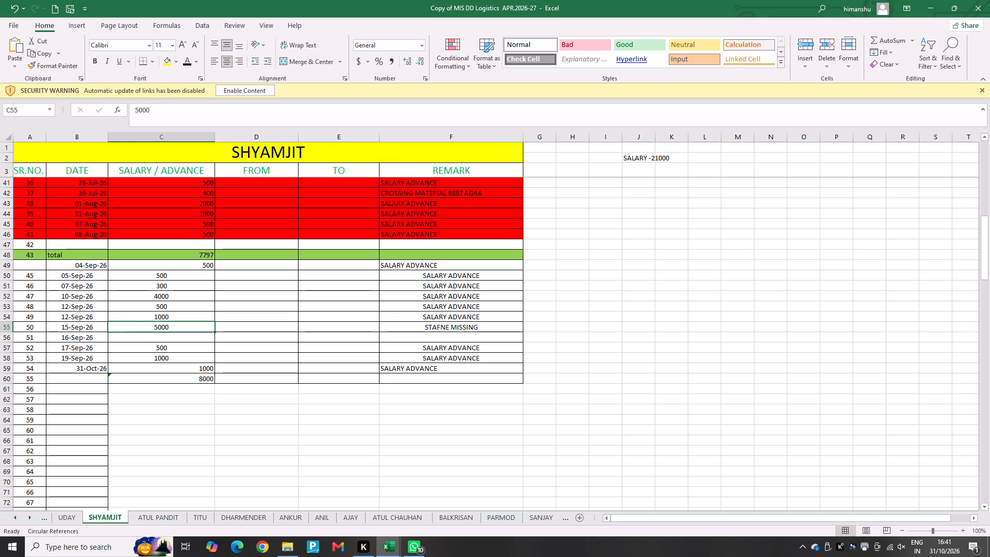
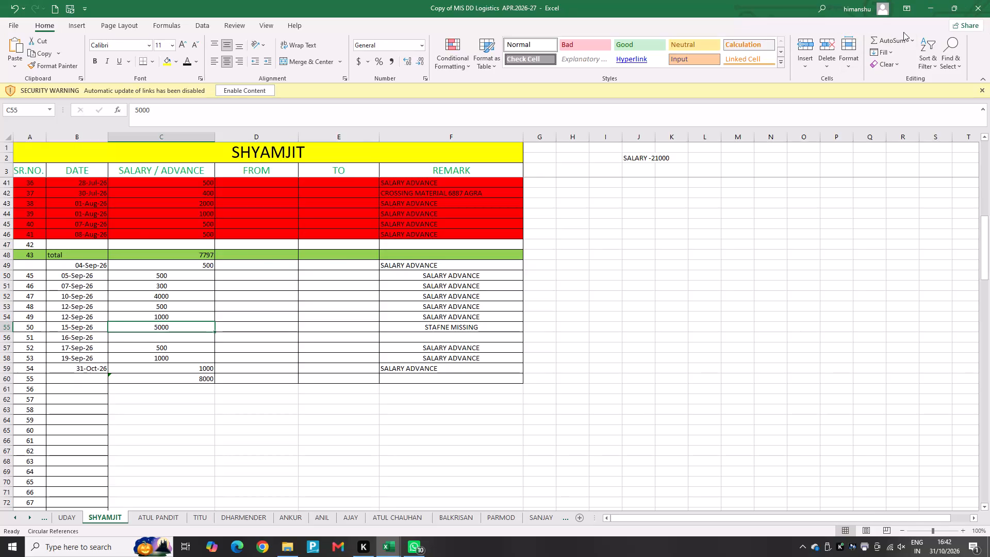
Minimize the MIS DD Logistics workbook to return to the STAFF ADVANCE^0SALARY MANGMENT workbook.
left_click(939, 0)
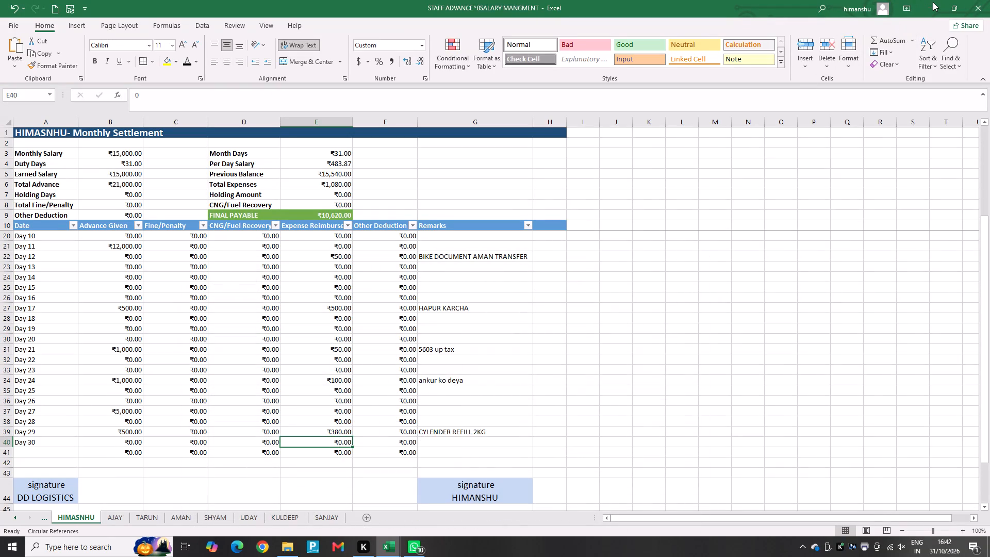
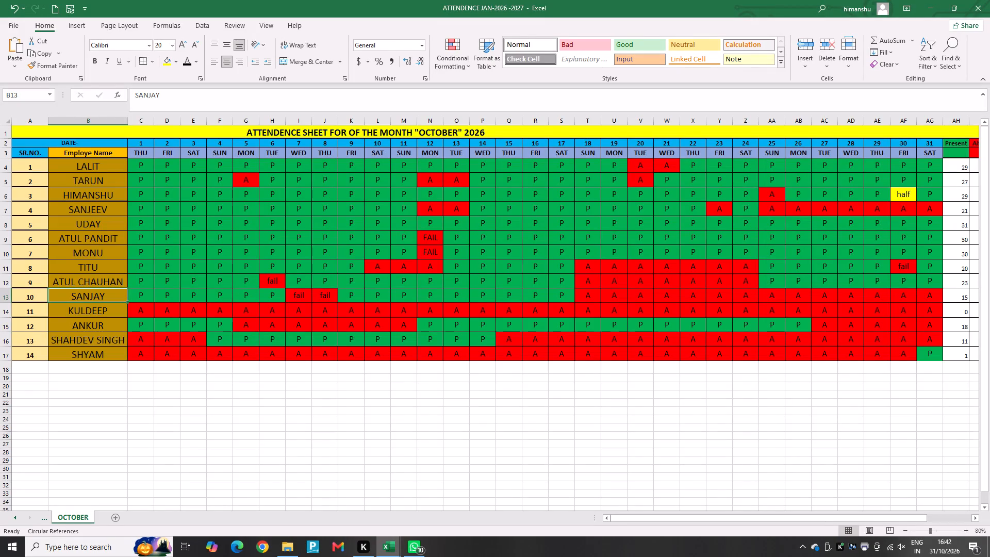
Open the SEPTEMBER-2026 attendance sheet and examine Shyam's daily attendance from 3 to 19 September.
left_click(42, 517)
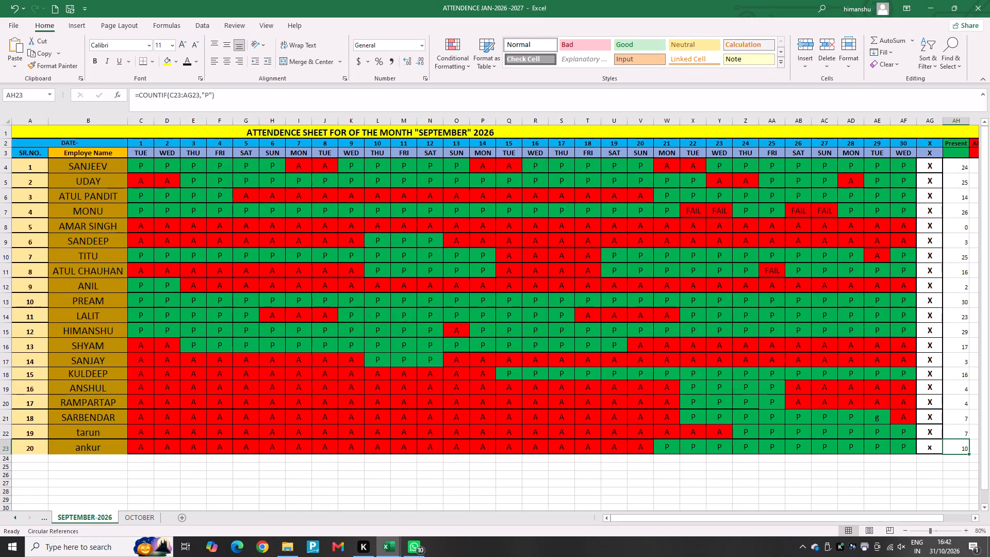
left_click(94, 349)
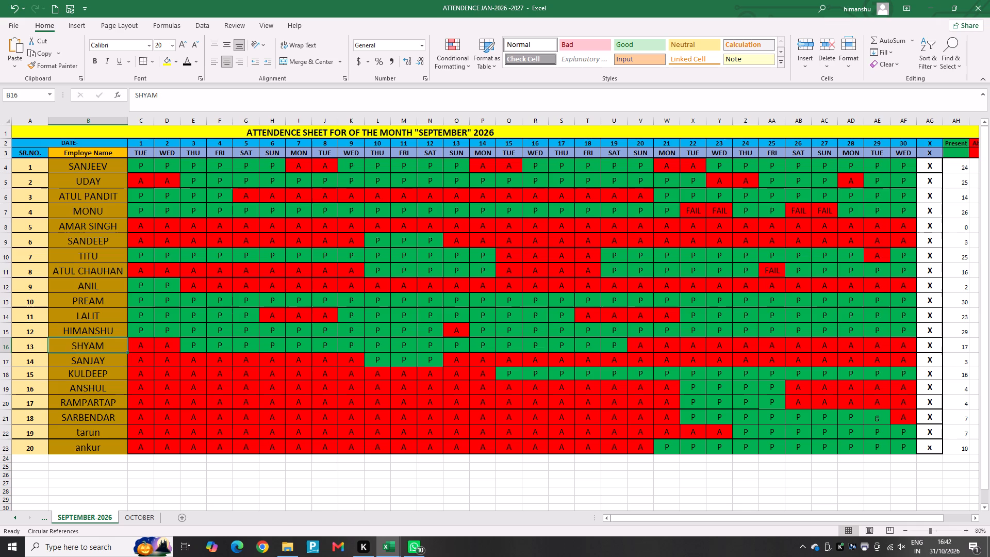
left_click(180, 335)
left_click(190, 344)
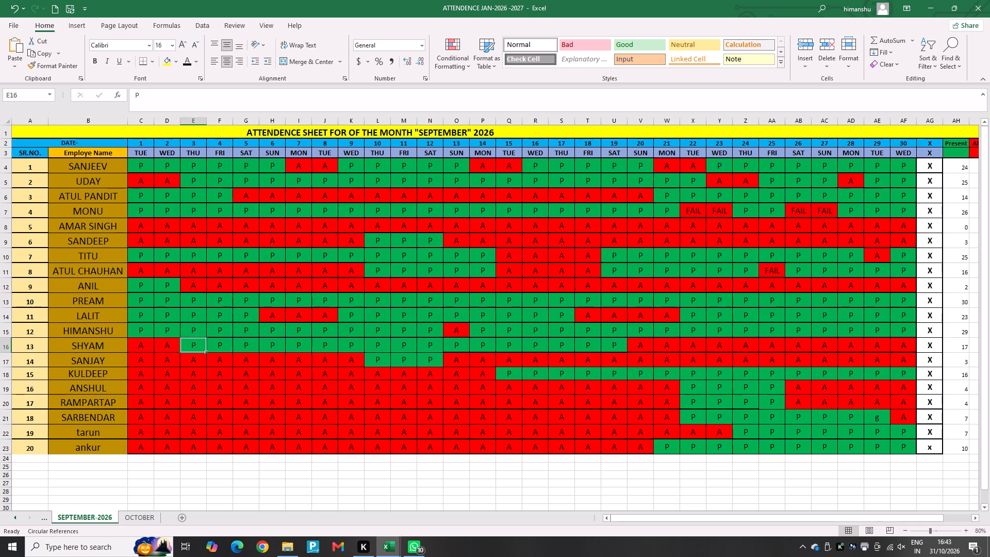
key("Right")
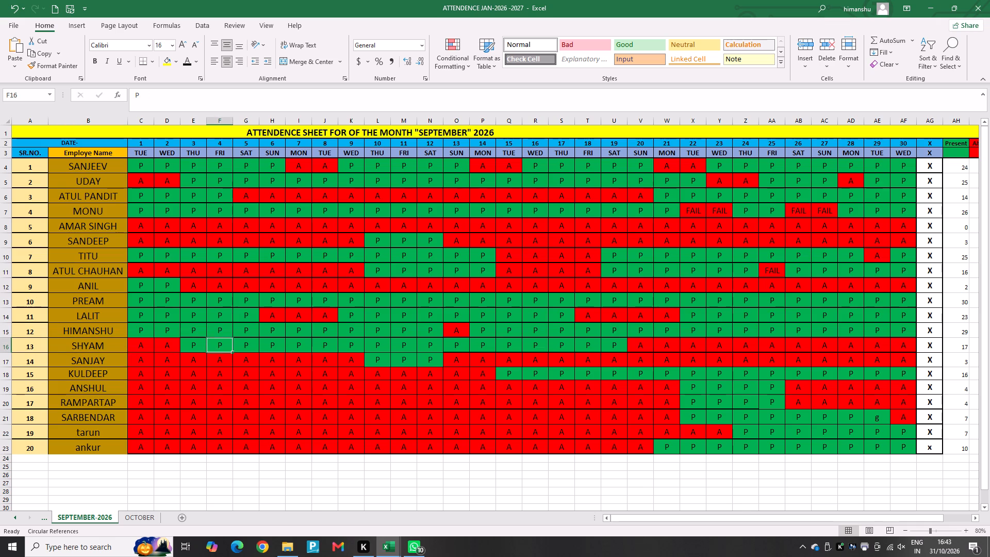
key("Right")
key("Right")
key("Right")
key("Right")
key("Right")
key("Right")
key("Right")
key("Right")
key("Right")
key("Right")
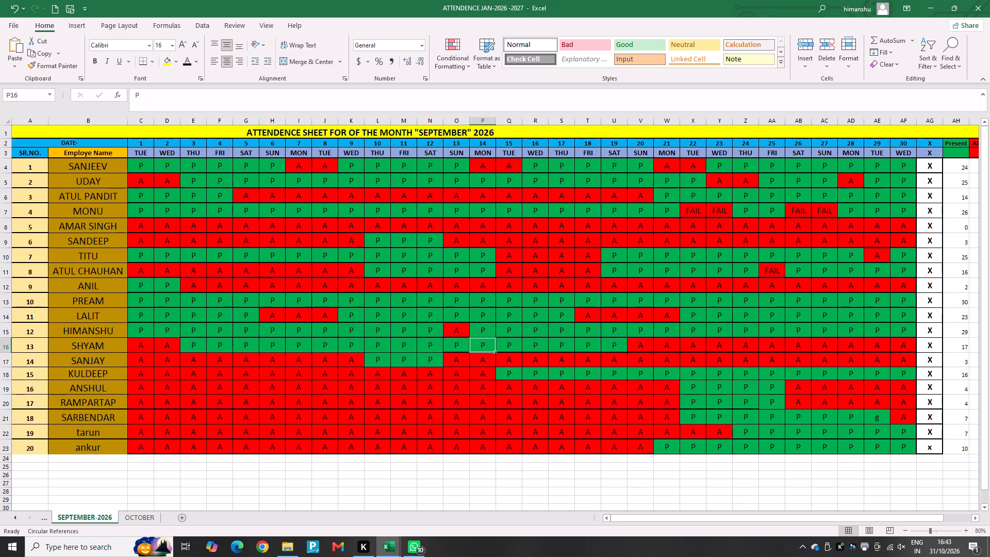
key("Right")
key("Right")
key("Right")
key("Right")
key("Right")
Check the 19 September column against its date heading, and examine Shyam's attendance entries through 21 September.
key("Up")
key("Up")
key("Up")
key("Up")
key("Up")
key("Up")
key("Up")
key("Up")
key("Up")
key("Up")
key("Up")
key("Up")
key("Up")
key("Up")
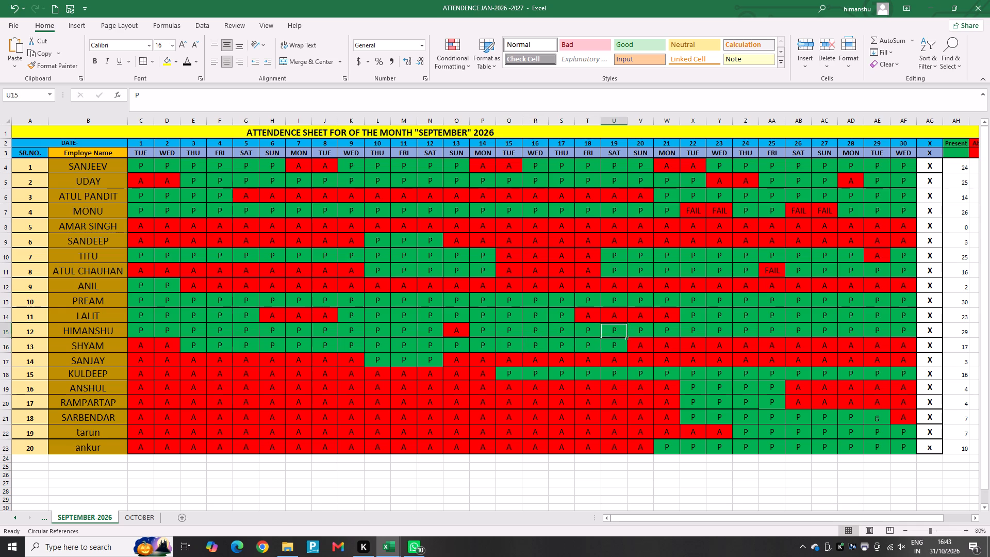
key("Down")
key("Down")
key("Down")
key("Down")
key("Down")
key("Down")
key("Down")
key("Down")
key("Down")
key("Down")
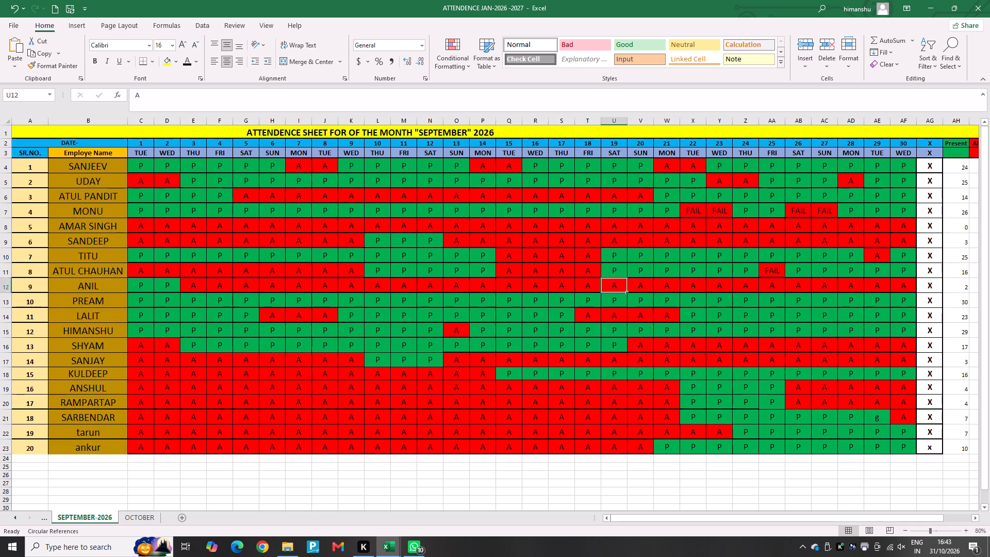
key("Down")
key("Down")
key("Down")
key("Down")
key("Down")
key("Down")
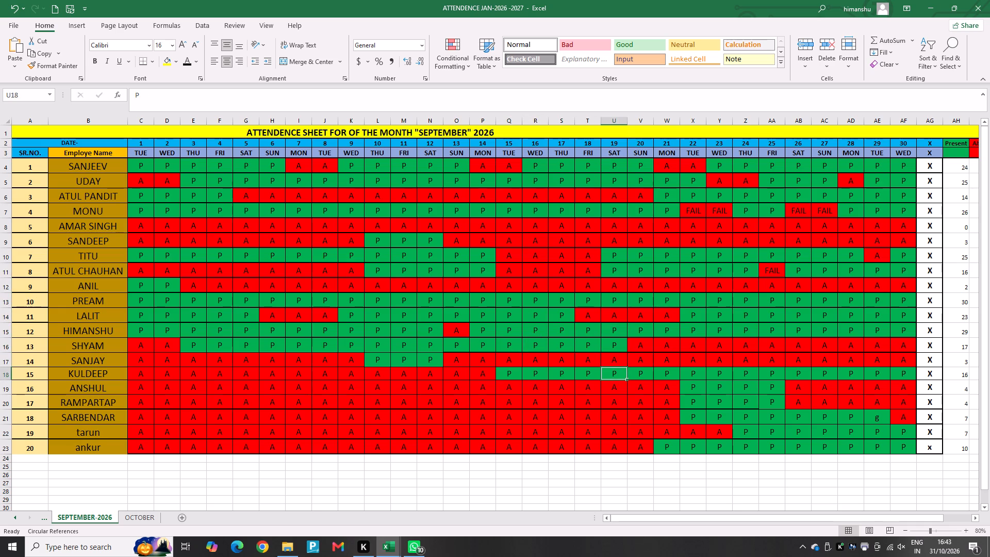
key("Up")
key("Up")
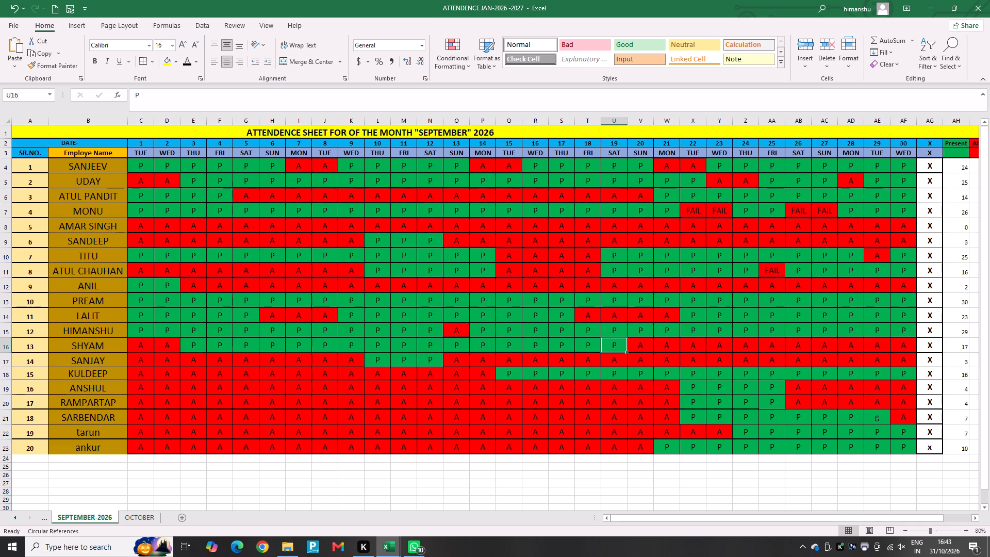
key("Right")
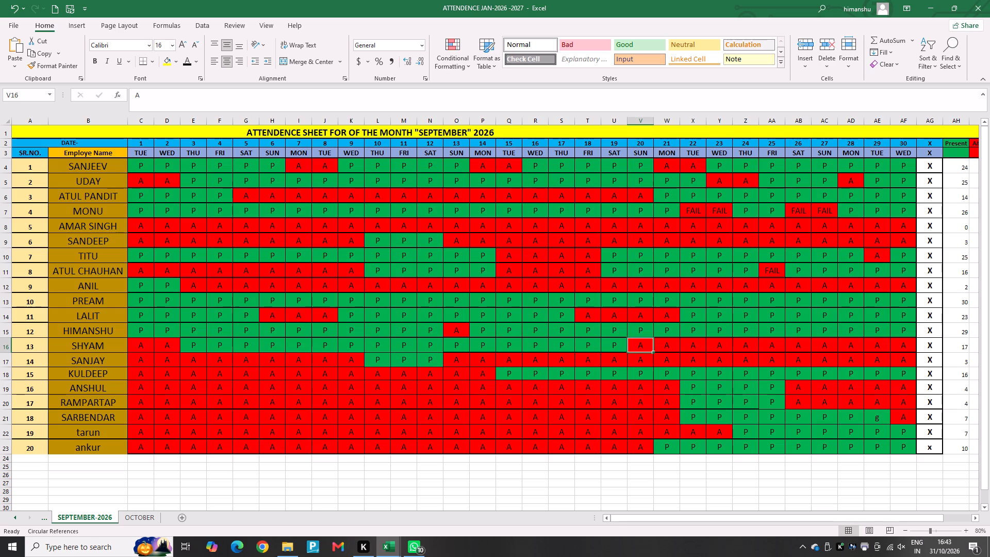
key("Down")
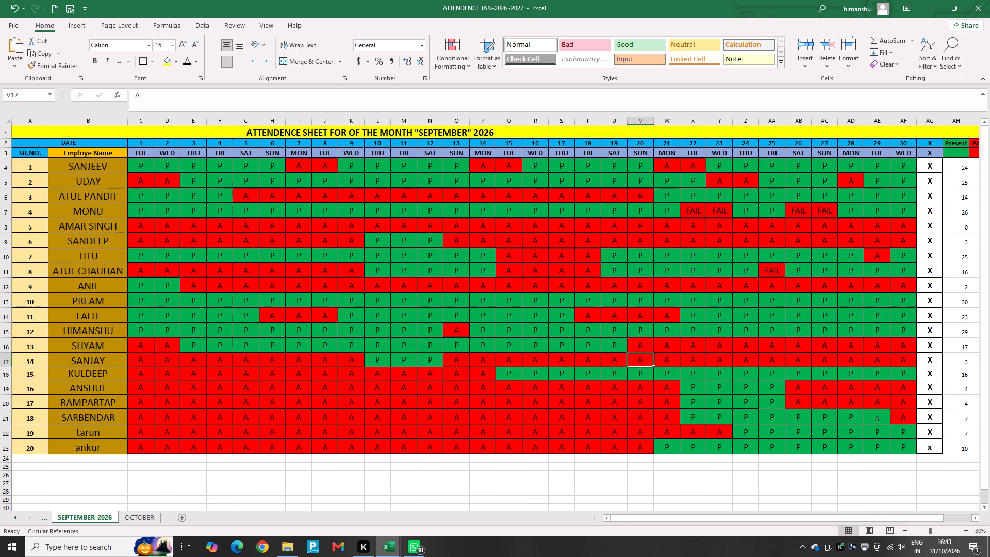
key("Up")
key("Right")
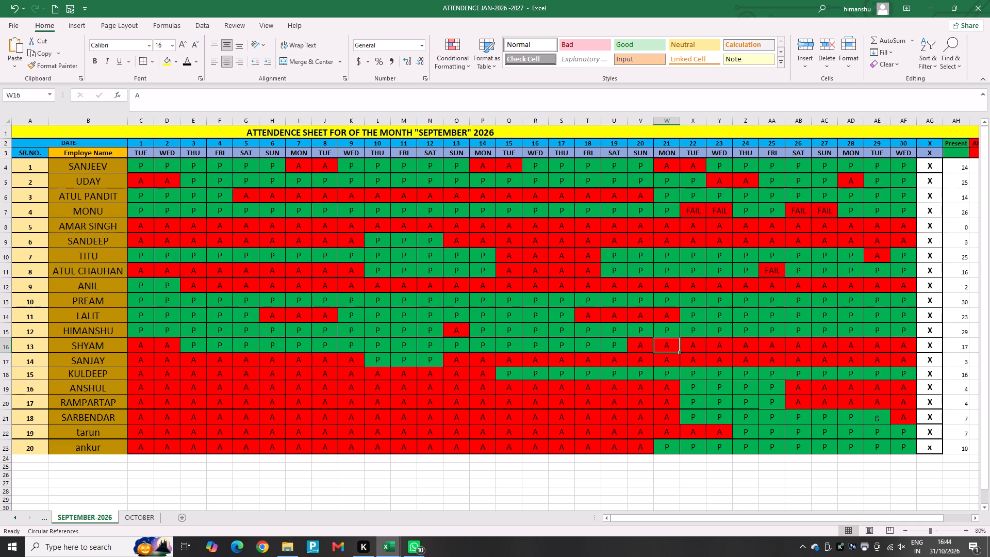
Switch to the Copy of MIS DD Logistics workbook and check the 04-Sep-26 salary advance amount on the SHYAMJIT sheet.
key("super+Tab")
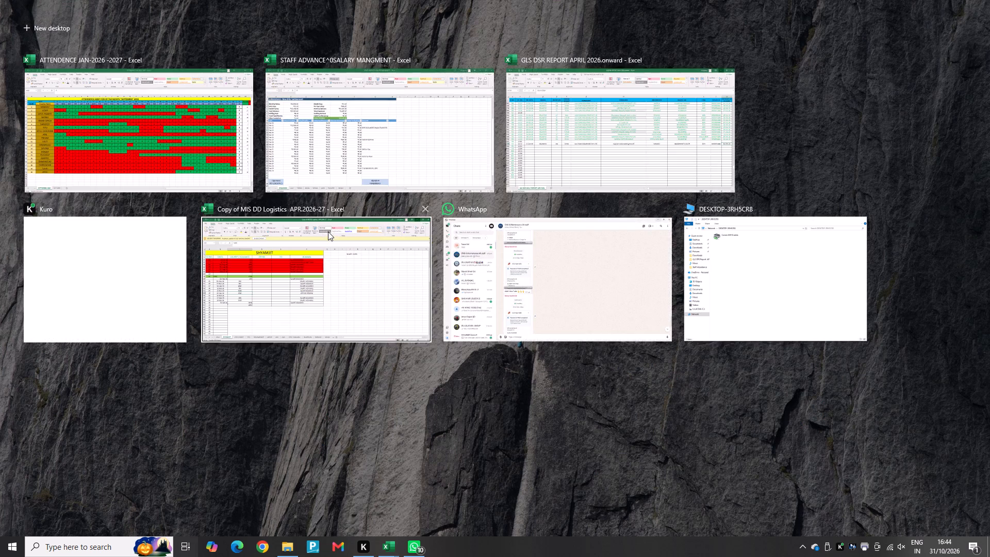
left_click(367, 266)
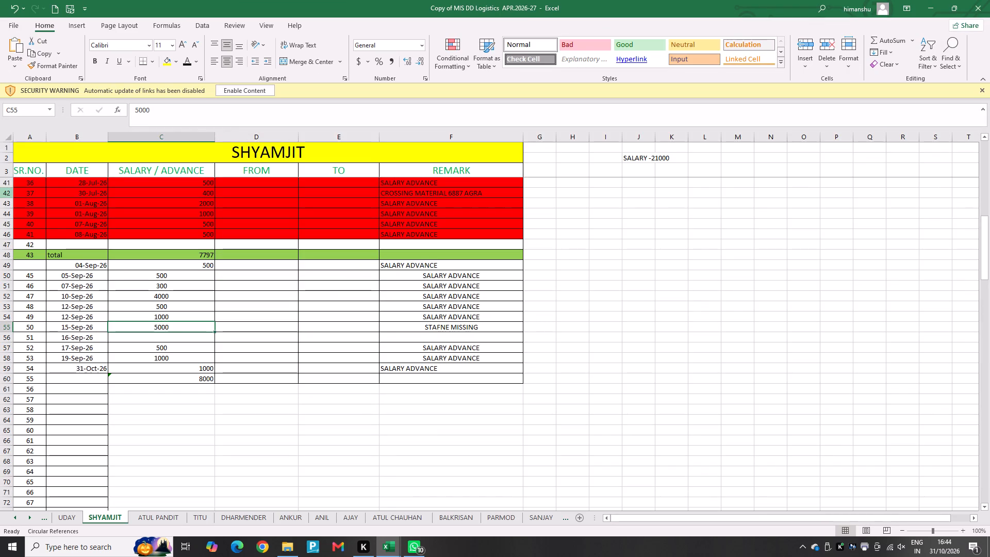
left_click(156, 268)
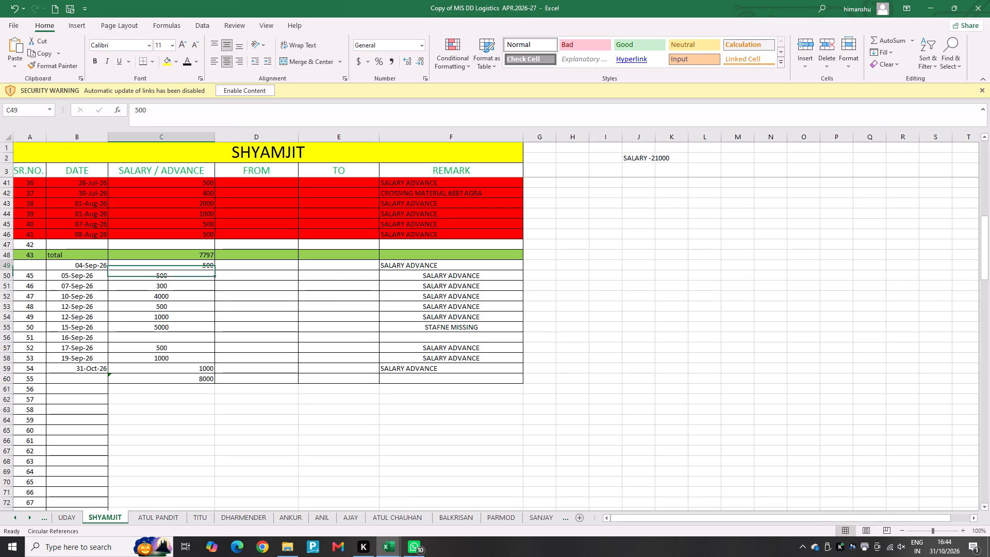
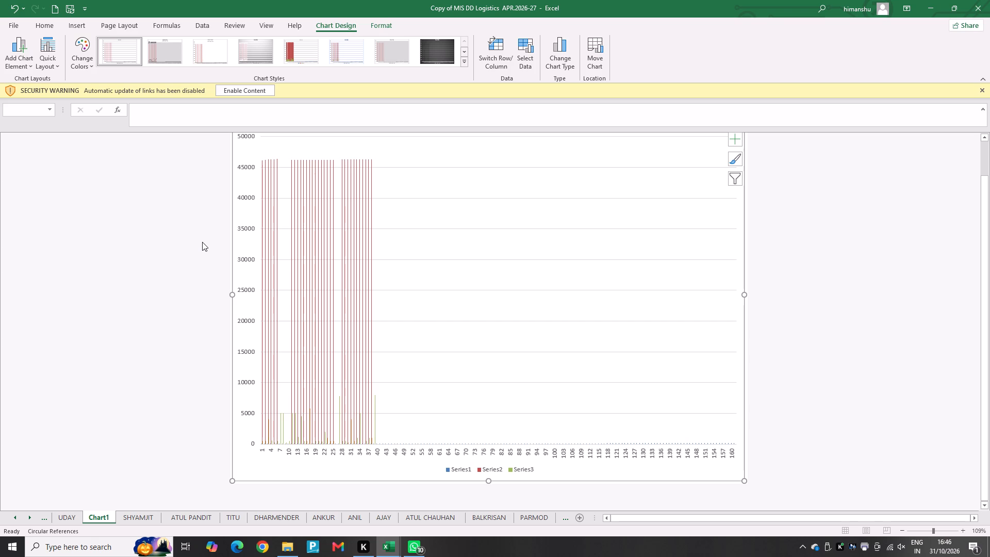
Switch to the staff advance and salary management workbook and check the Earned Salary formula on the SHYAM sheet.
scroll(694, 321, "up", 6)
left_click(932, 11)
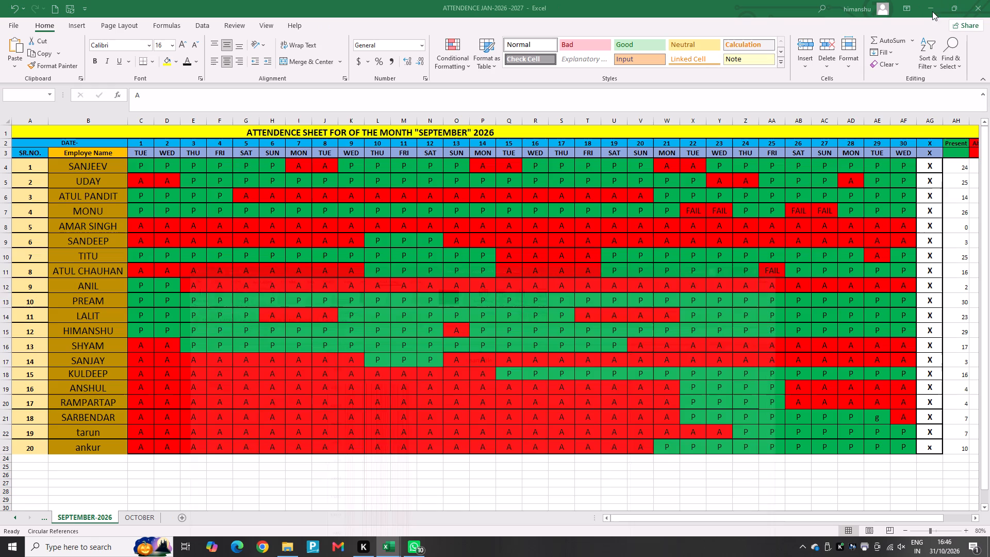
left_click(920, 0)
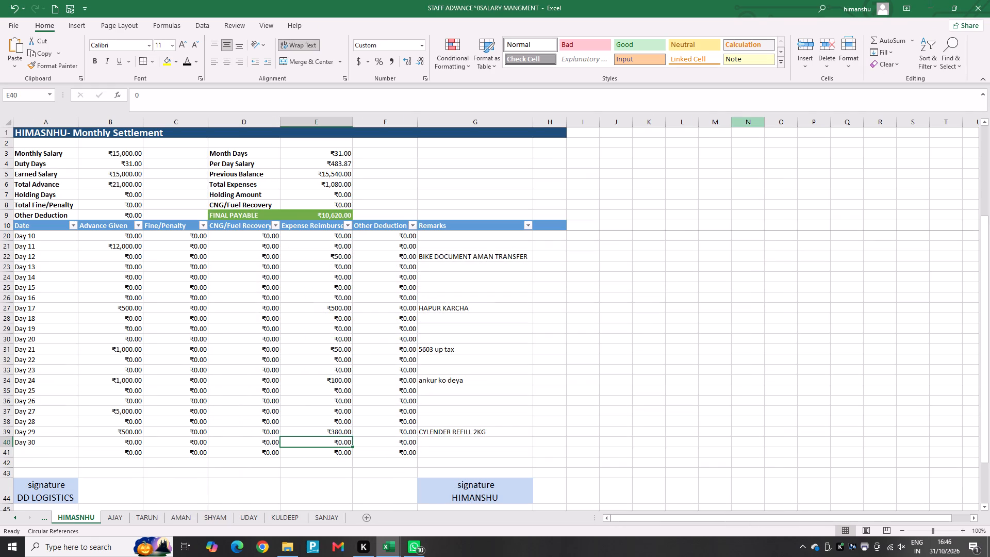
left_click(211, 519)
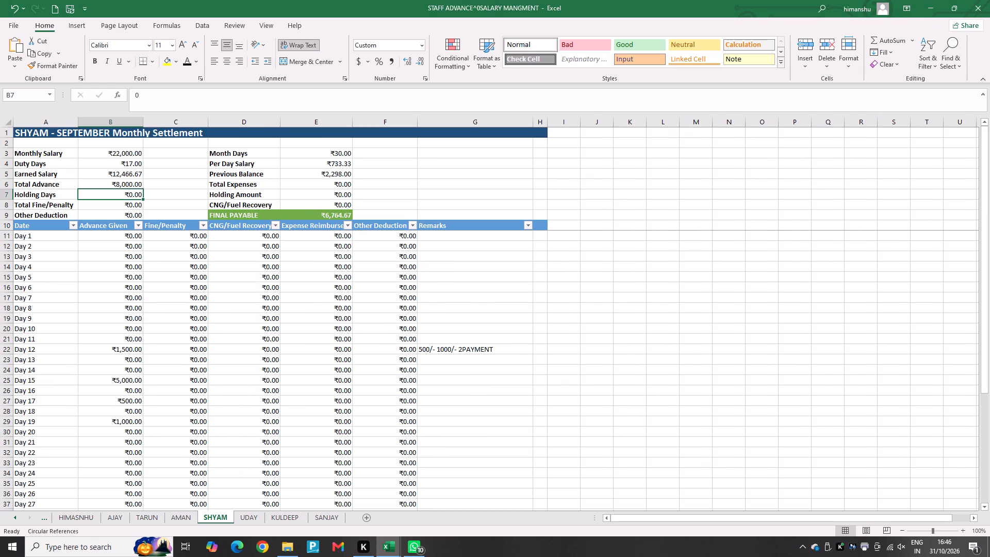
left_click(123, 176)
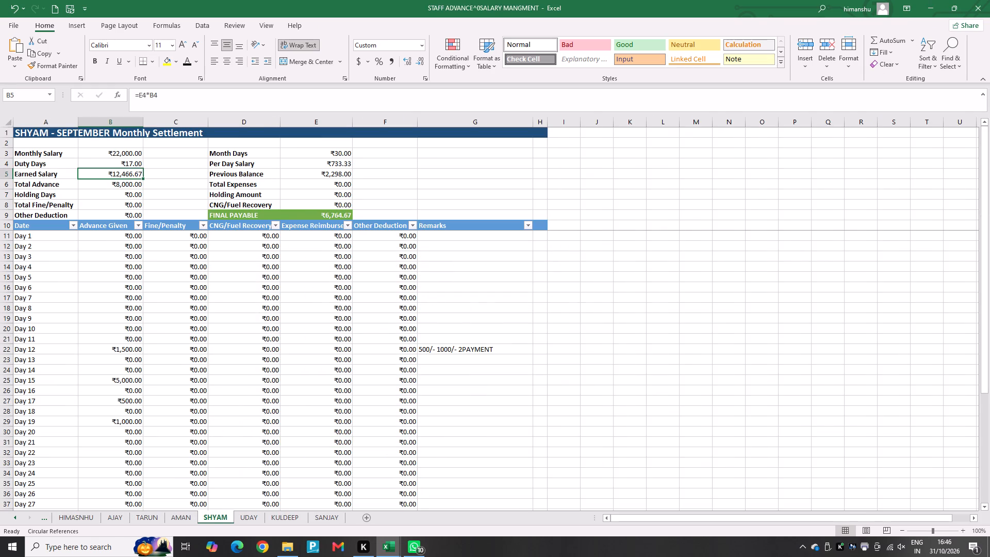
Set the Day 15 Advance Given amount on the SHYAM September settlement sheet to 0.
left_click(110, 377)
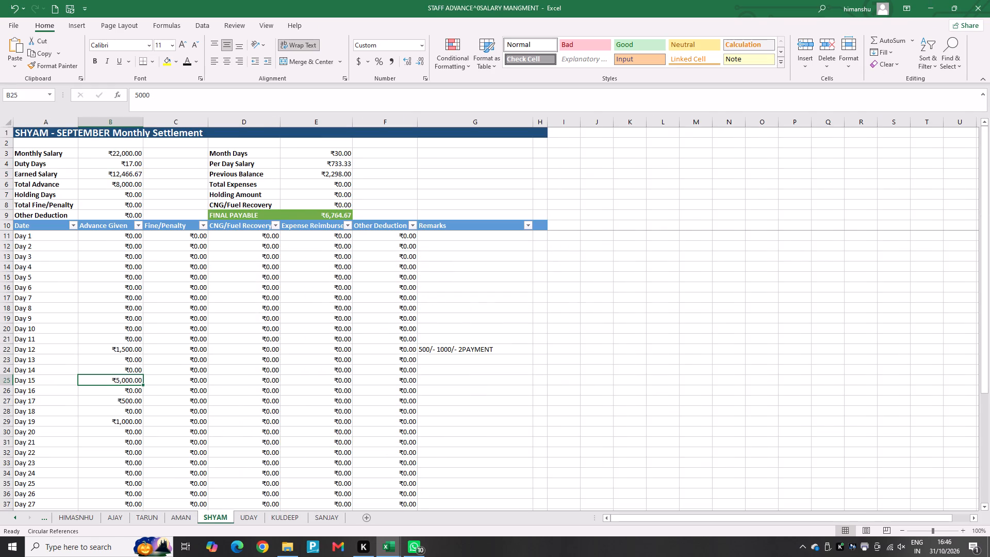
key("Page_Down")
key("Page_Up")
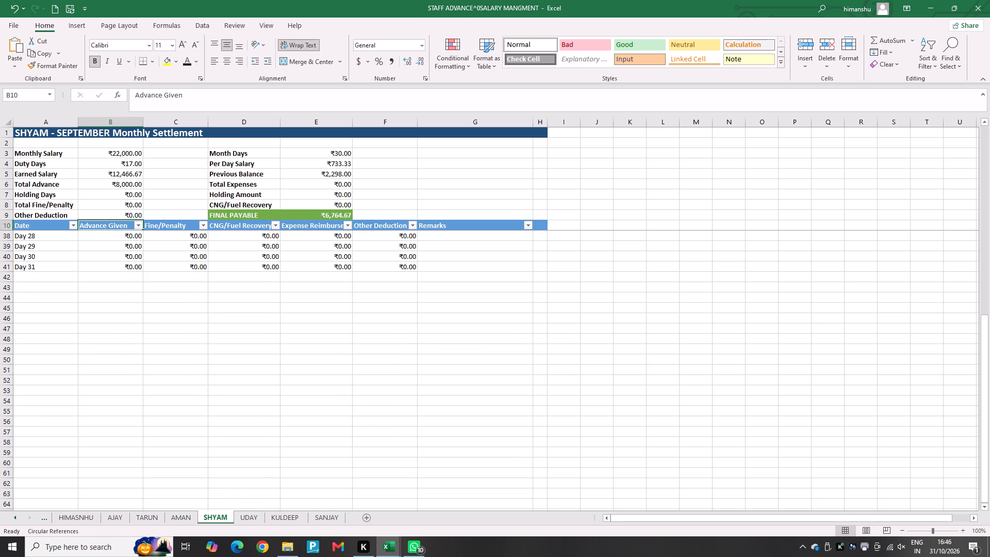
key("Down")
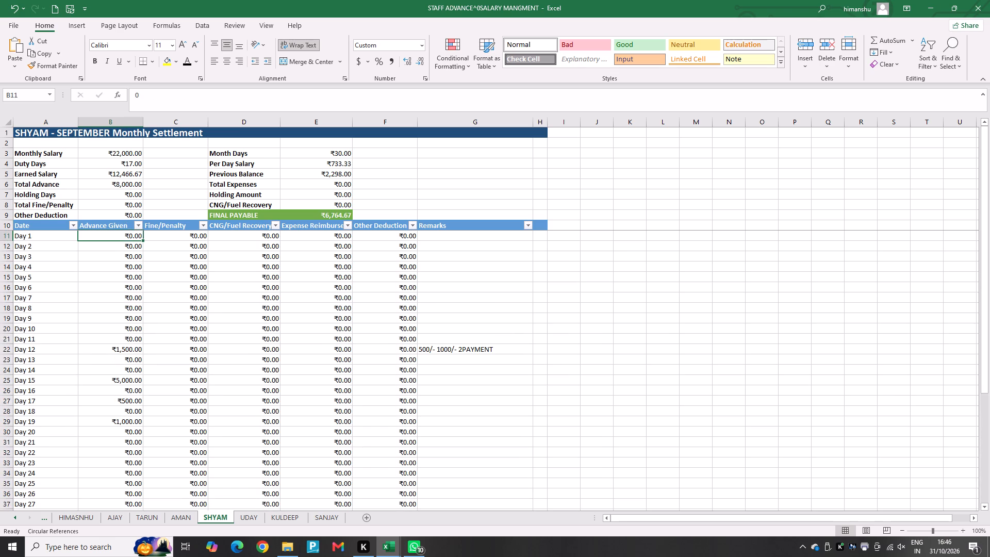
key("Down")
key("Down")
key("Down")
key("Down")
key("Down")
key("Down")
key("Down")
key("Down")
key("Down")
key("Down")
key("Down")
key("Down")
key("Down")
key("Down")
key("Down")
key("Up")
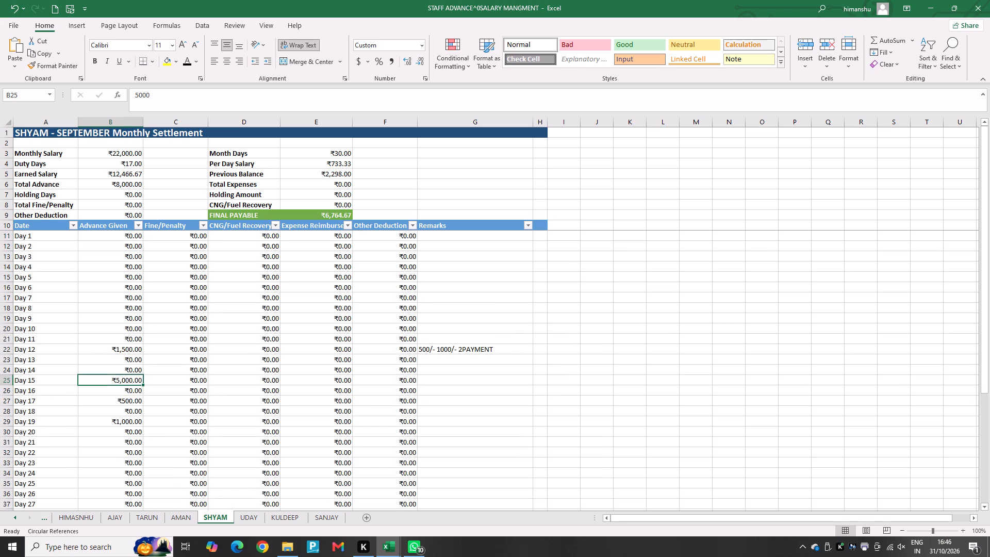
key("0")
key("Return")
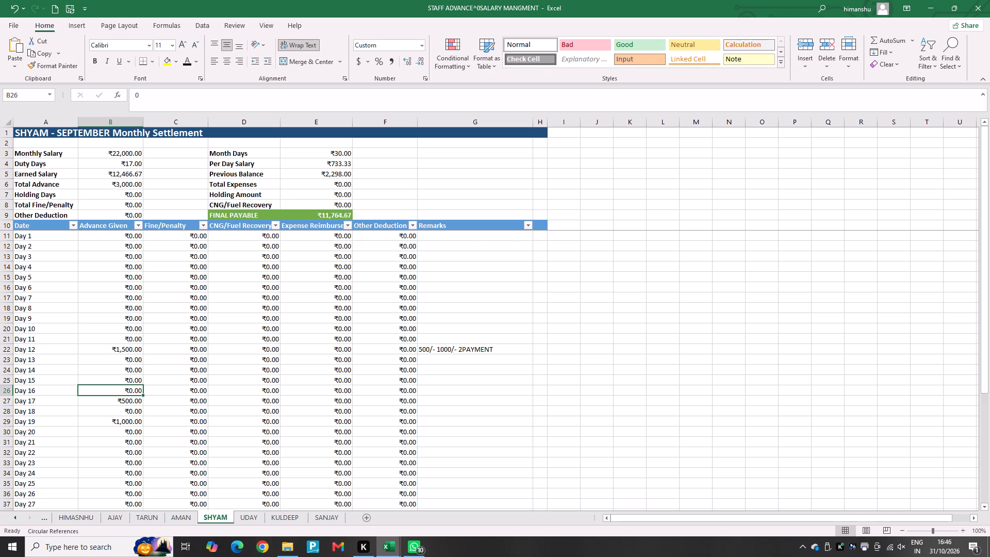
Check the FINAL PAYABLE amount and its formula in Shyam's September settlement.
scroll(165, 359, "up", 3)
left_click(337, 216)
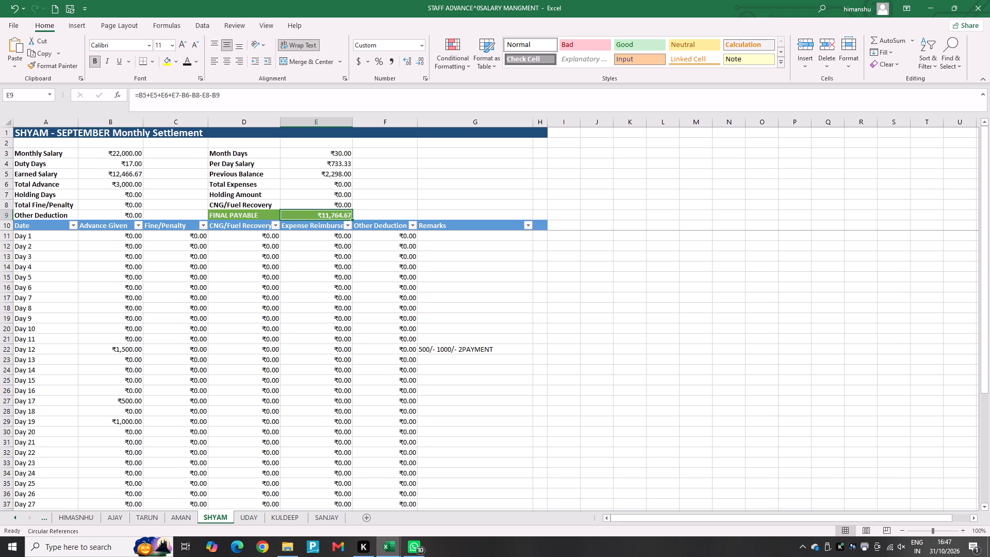
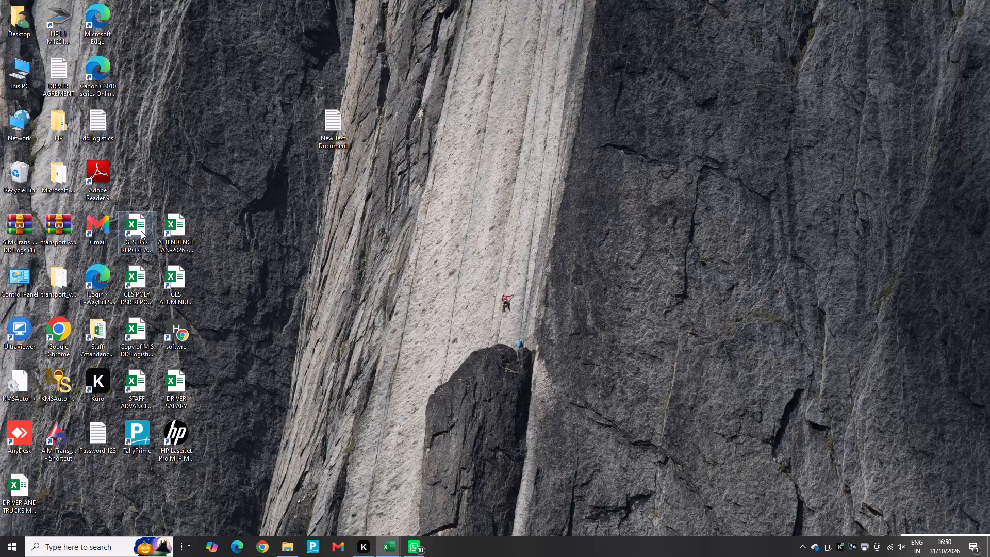
Switch to the GLS DSR REPORT APRIL 2026 workbook and locate the mid-September consignment rows.
left_click(635, 302)
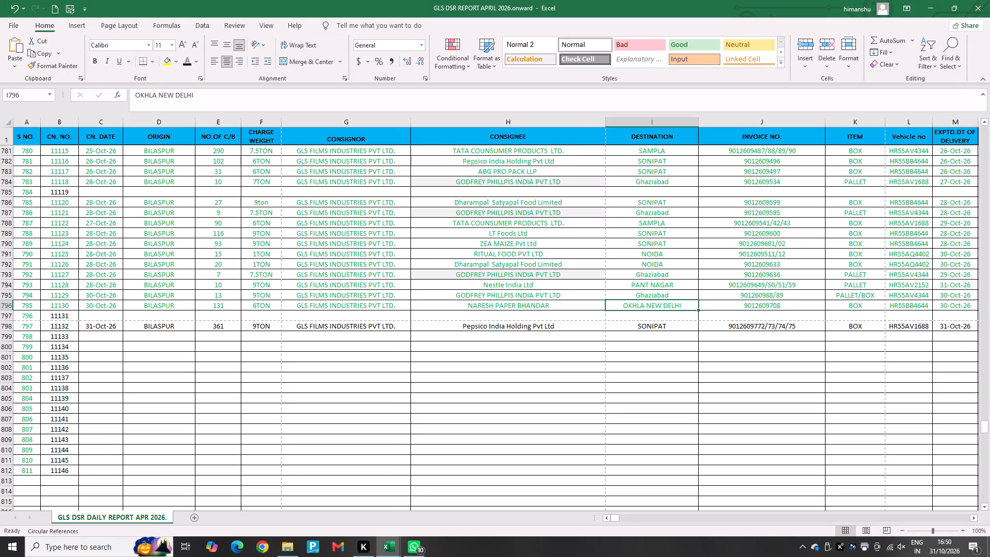
scroll(661, 297, "up", 13)
scroll(658, 297, "down", 1)
scroll(658, 297, "up", 5)
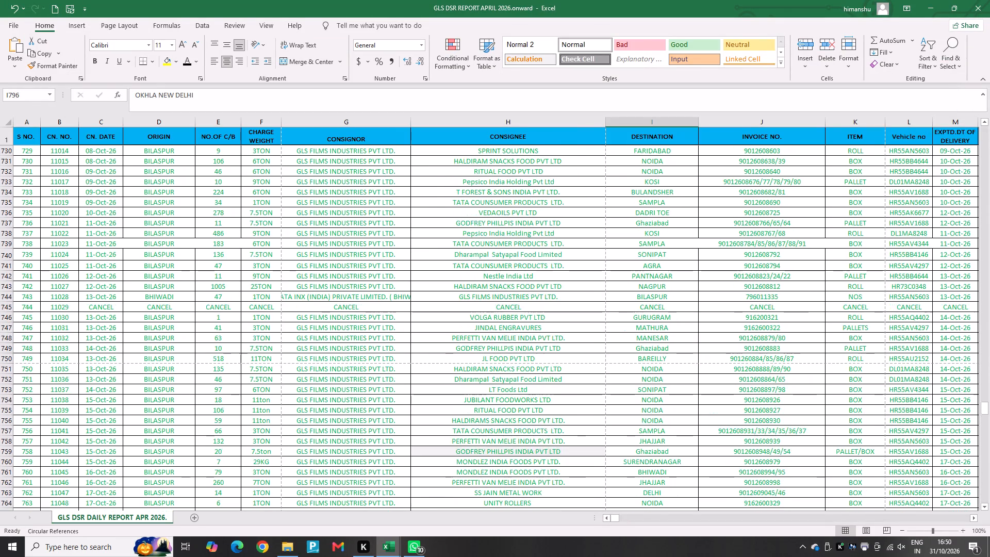
scroll(658, 297, "up", 11)
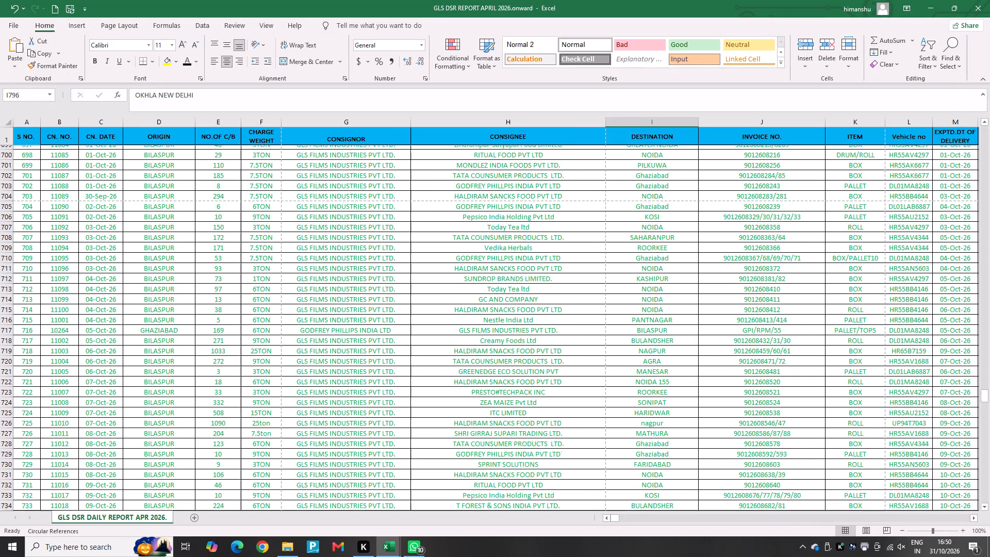
scroll(657, 296, "up", 11)
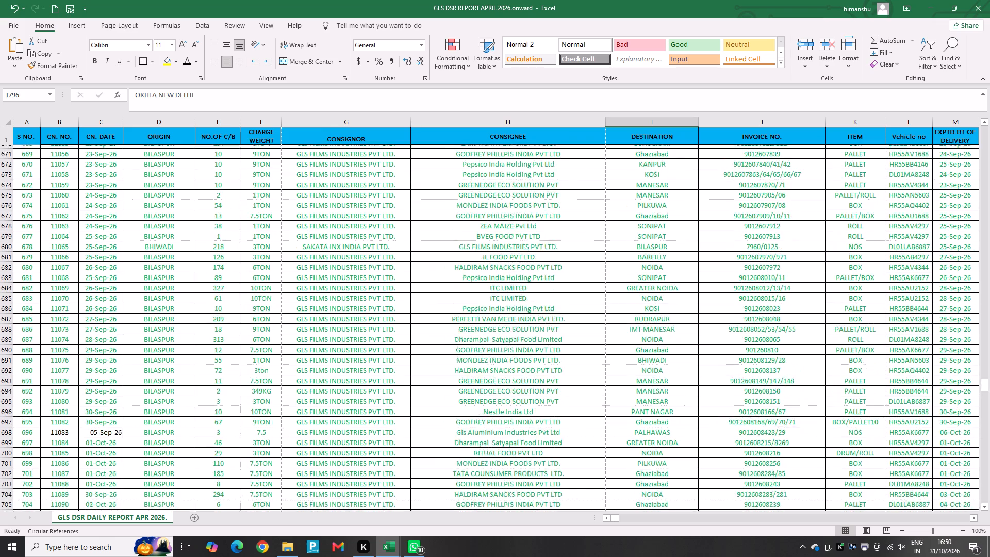
scroll(657, 296, "up", 10)
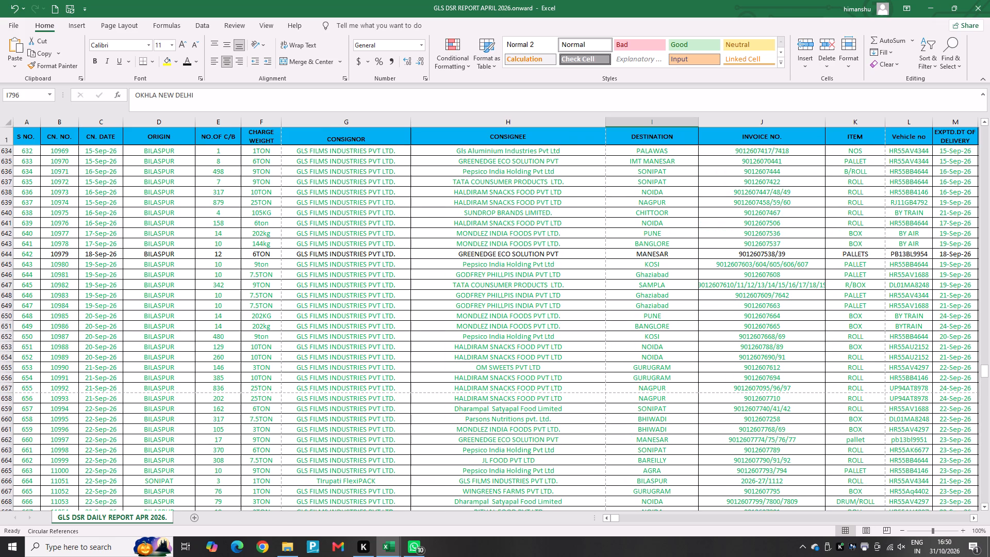
Examine the driver names in the REMARK column of the mid-September consignments to find Shyam's trip.
left_click(103, 195)
key("Right")
key("Right")
key("Right")
key("Right")
key("Right")
key("Right")
key("Right")
key("Right")
key("Right")
key("Right")
key("Right")
key("Right")
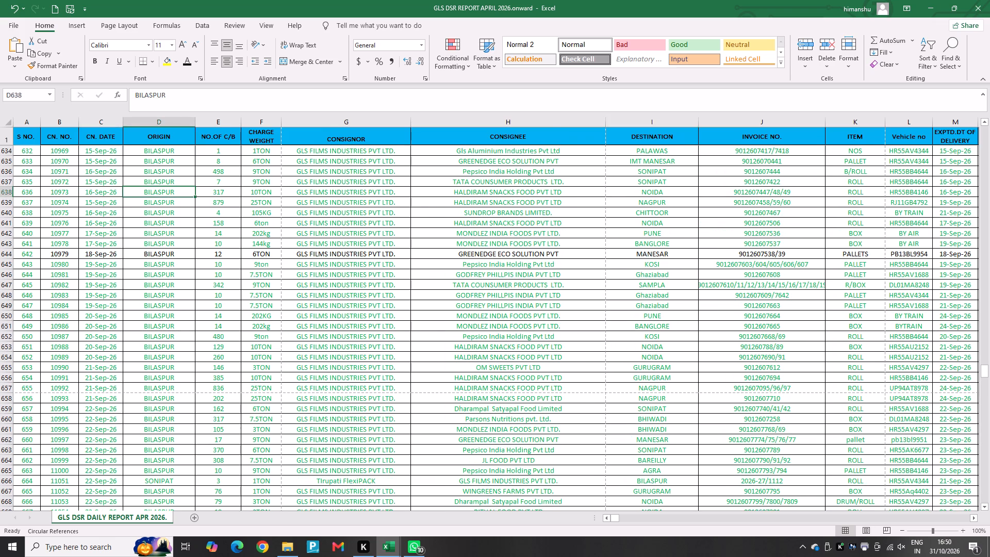
key("Right")
key("Right")
key("Right")
key("Right")
key("Right")
key("Right")
key("Right")
key("Left")
key("Left")
key("Left")
key("Left")
key("Left")
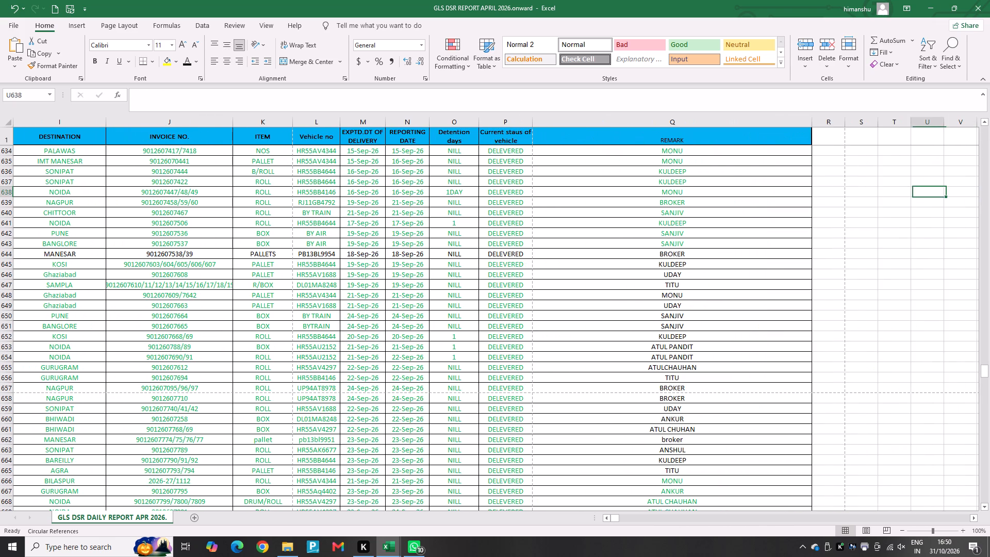
key("Down")
key("Up")
key("Up")
key("Up")
key("Up")
key("Up")
key("Up")
key("Up")
key("Up")
key("Up")
key("Up")
key("Up")
key("Up")
key("Up")
key("Up")
key("Up")
key("Up")
key("Up")
key("Up")
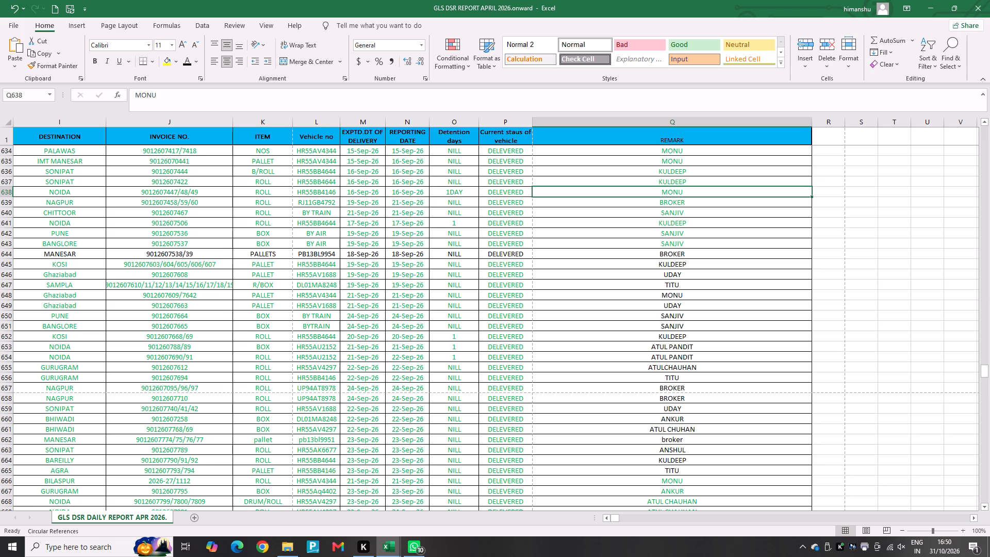
key("Down")
key("Down")
key("Down")
key("Down")
key("Down")
key("Down")
key("Down")
key("Down")
key("Down")
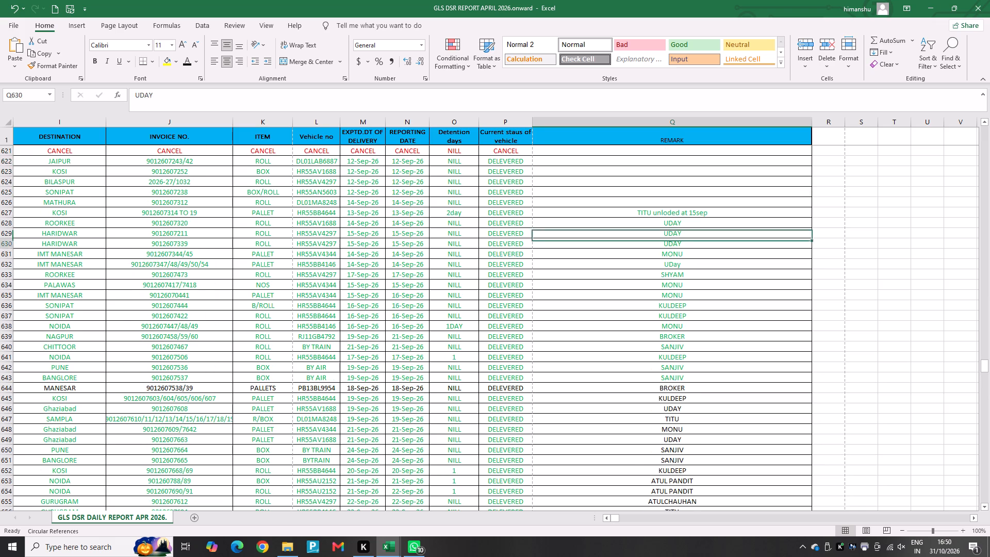
key("Down")
key("Down")
key("Down")
Check the consignee, destination, vehicle number and delivery dates in the row of Shyam's September Roorkee consignment.
key("Left")
key("Left")
key("Left")
key("Left")
key("Left")
key("Left")
key("Left")
key("Left")
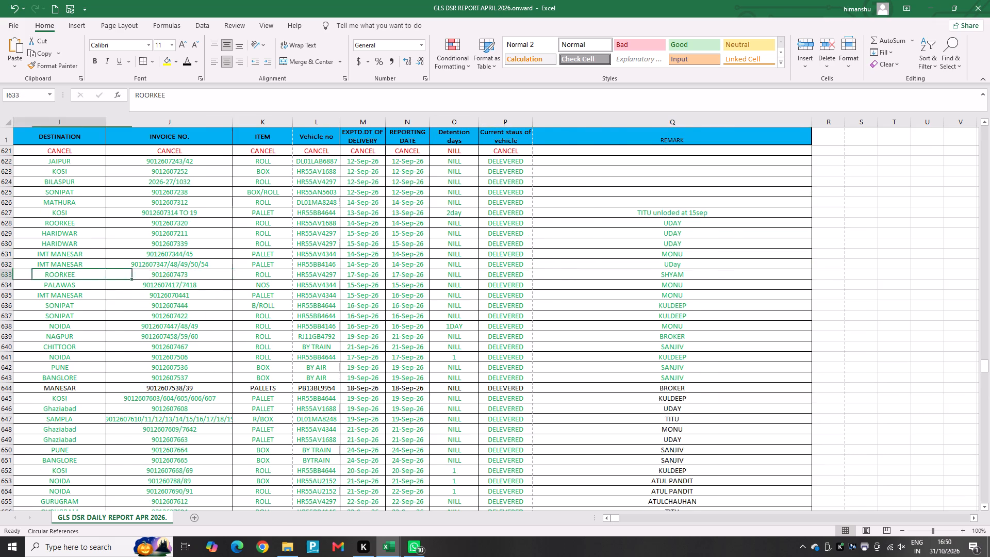
key("Left")
key("Right")
key("Right")
key("Right")
key("Right")
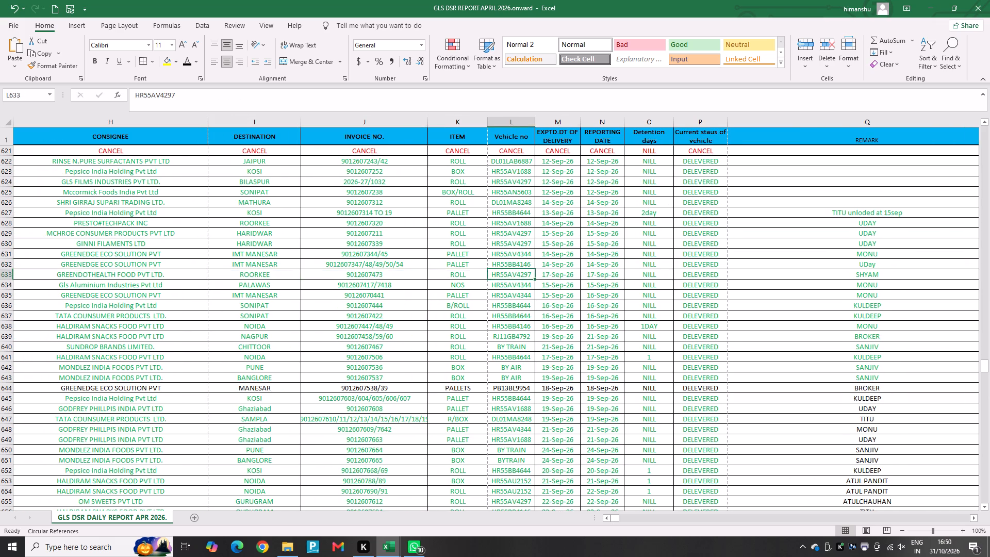
key("Right")
key("Right")
key("Right")
key("Right")
key("Right")
key("Right")
key("Left")
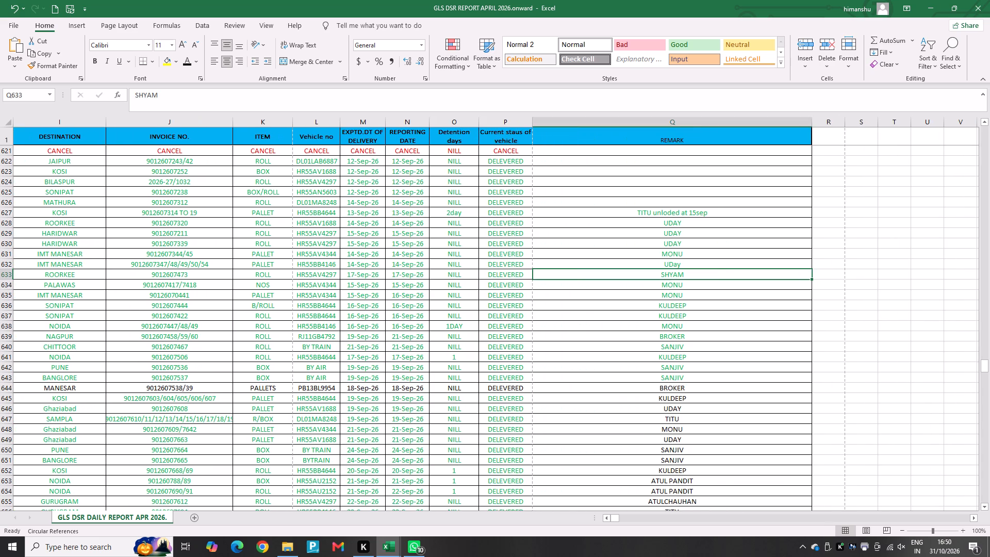
Look through the REMARK column of the consignments below Shyam's Roorkee row for any further September trips of his.
key("Down")
key("Down")
key("Down")
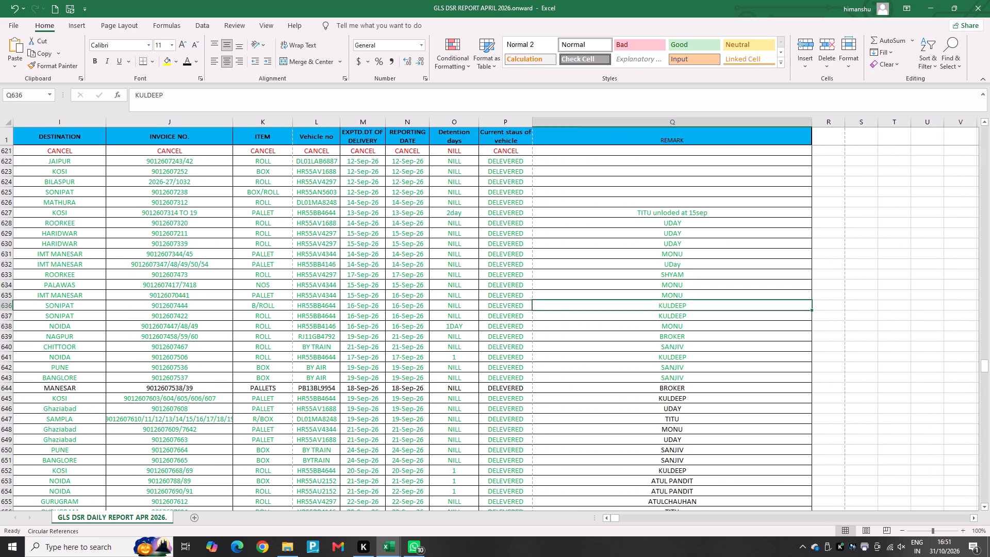
key("Down")
key("Down")
key("Down")
key("Down")
key("Down")
key("Down")
key("Down")
key("Down")
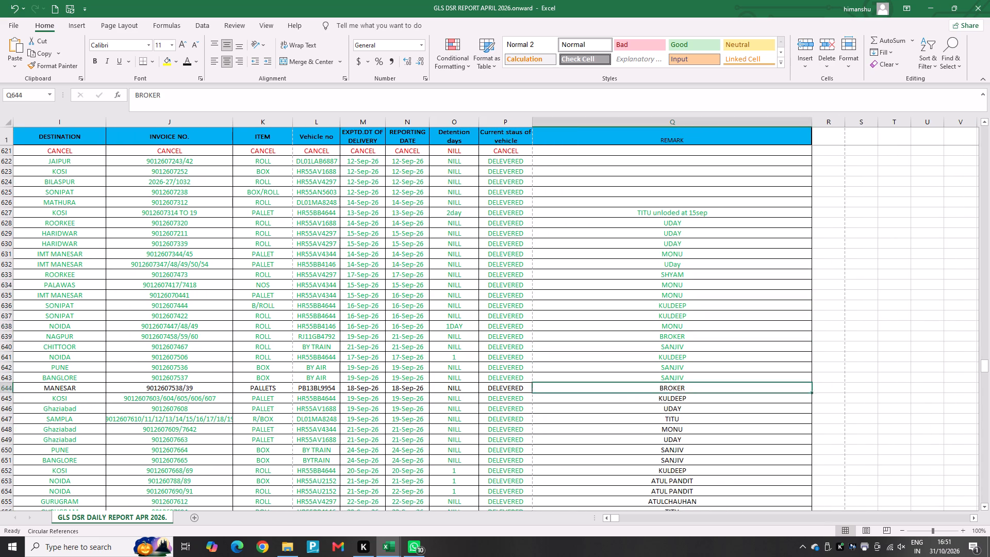
key("Down")
key("Down")
key("Down")
key("Down")
key("Down")
key("Down")
key("Down")
key("Down")
key("Down")
key("Down")
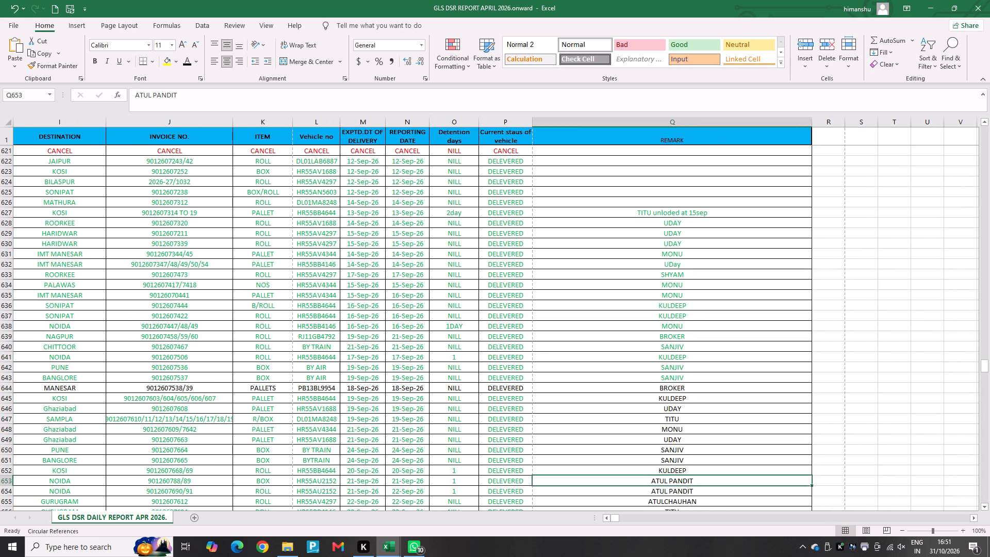
key("Down")
key("Down")
key("Down")
key("Down")
key("Down")
key("Down")
key("Down")
key("Down")
key("Down")
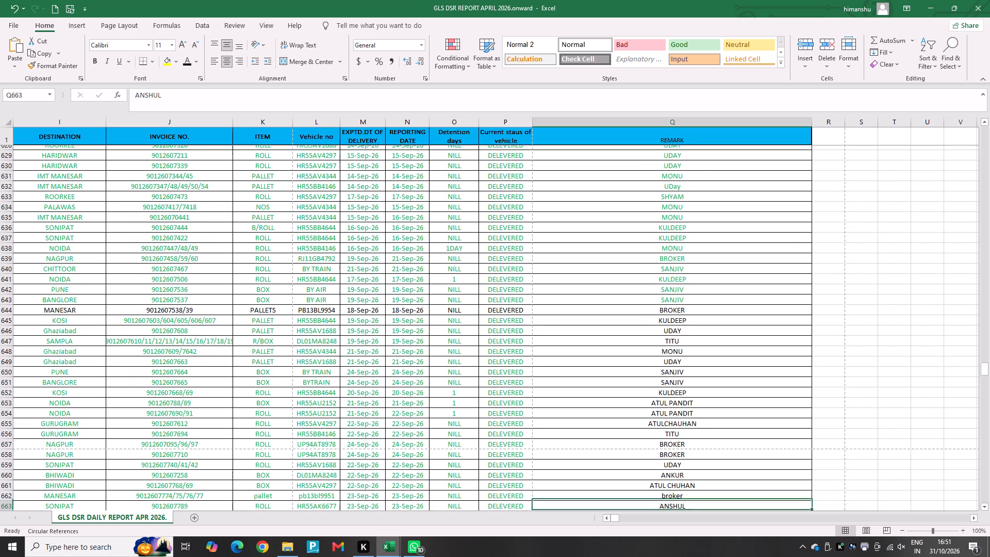
key("Down")
key("Down")
key("Down")
key("Down")
key("Down")
key("Down")
Recheck the REMARK entries back up the list and review the details of Shyam's Roorkee consignment row.
key("Up")
key("Up")
key("Up")
key("Up")
key("Up")
key("Up")
key("Up")
key("Up")
key("Up")
key("Up")
key("Up")
key("Up")
key("Up")
key("Up")
key("Up")
key("Up")
key("Up")
key("Up")
key("Up")
key("Up")
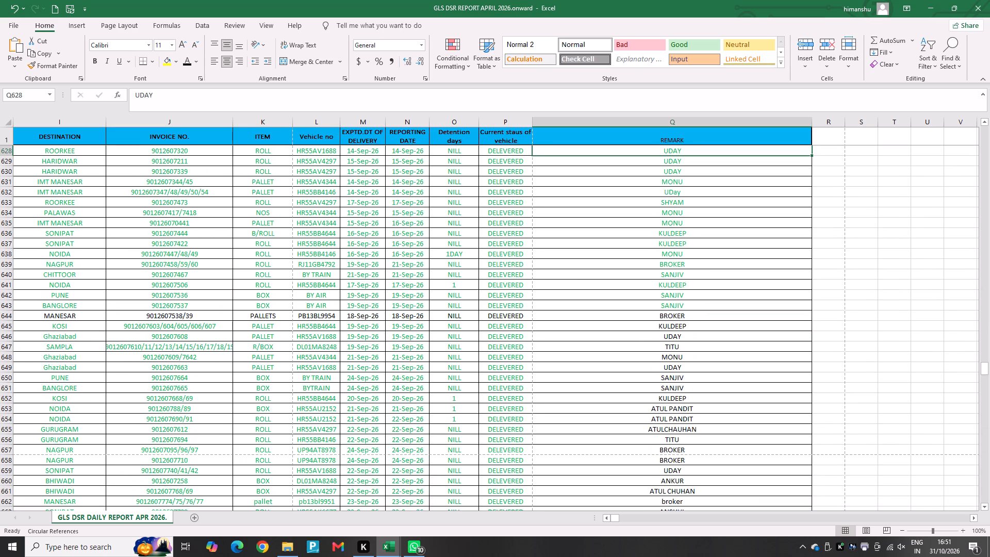
key("Down")
key("Down")
key("Down")
key("Down")
key("Down")
key("Left")
key("Left")
key("Left")
key("Left")
key("Left")
key("Left")
key("Left")
key("Left")
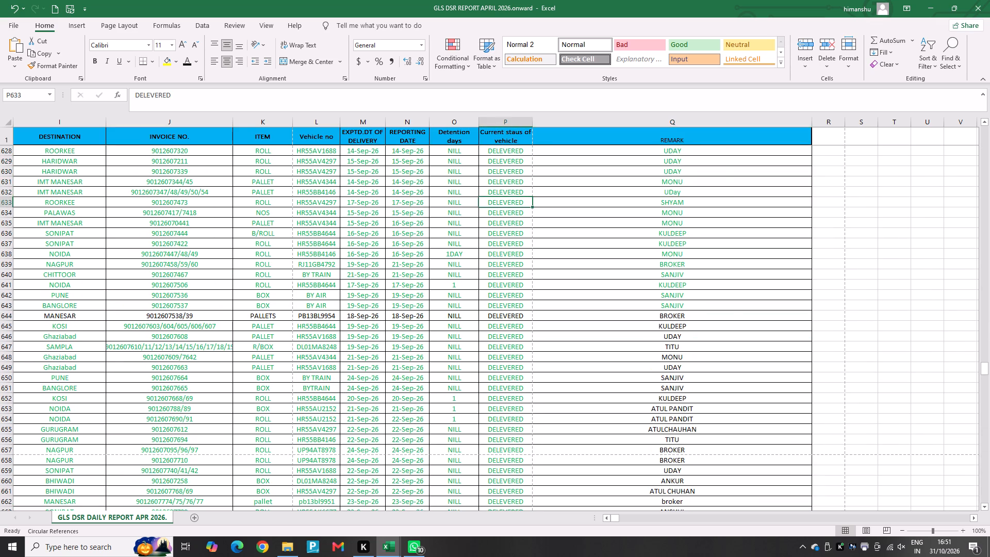
Review Shyam's Roorkee consignment row from its serial number and consignment date across to the consignee and destination.
key("Left")
key("Left")
key("Left")
key("Left")
key("Left")
key("Left")
key("Left")
key("Left")
key("Left")
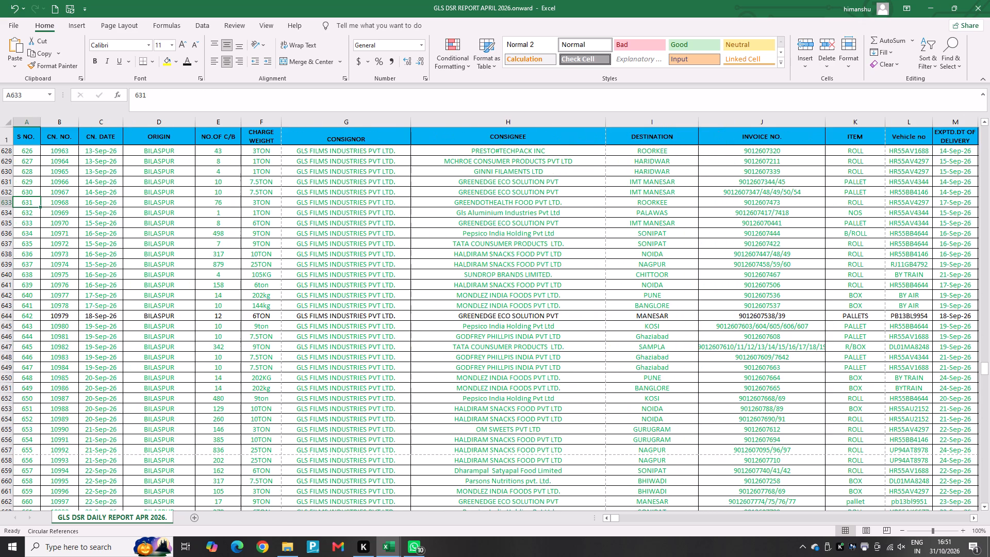
key("Right")
key("Right")
key("Right")
key("Right")
key("Right")
key("Right")
key("Right")
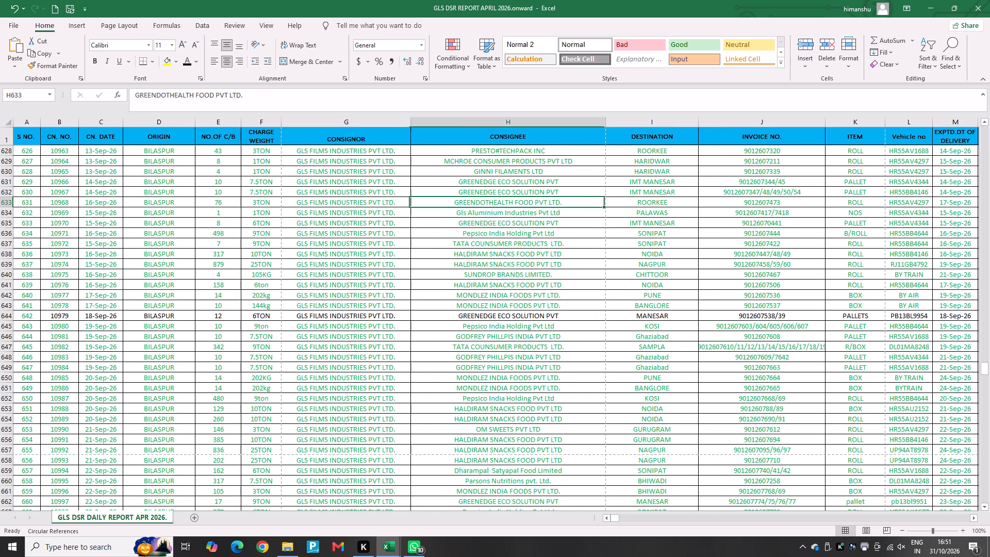
key("Right")
Look back up the DESTINATION column above Shyam's Roorkee row for the trips of 10 to 16 September.
key("Up")
key("Up")
key("Up")
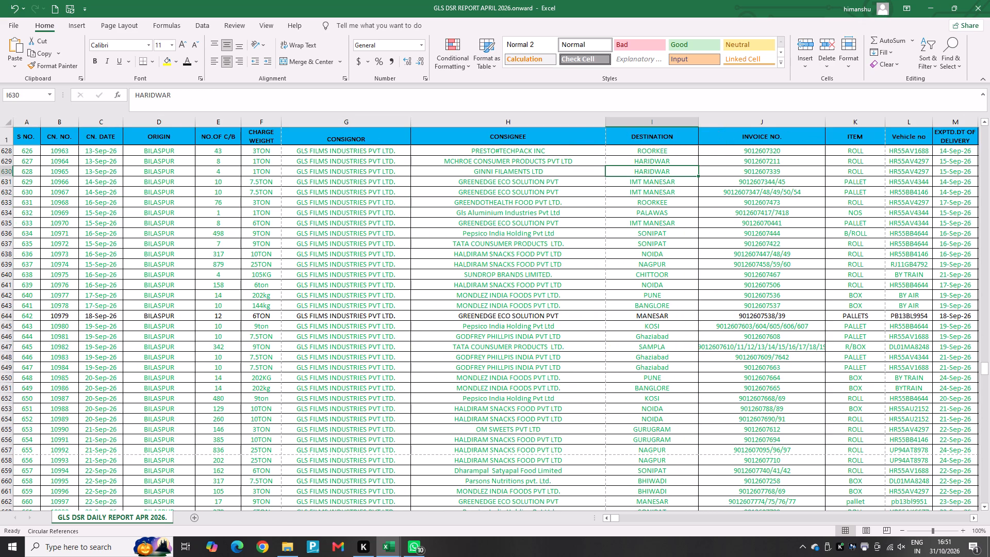
key("Up")
key("Up")
key("Up")
key("Up")
key("Up")
key("Up")
key("Up")
key("Up")
key("Up")
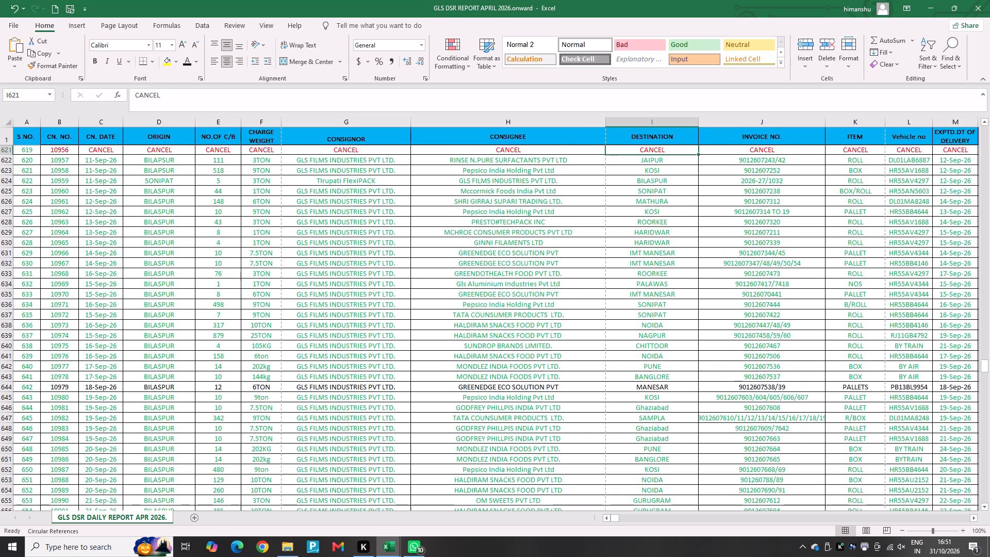
key("Up")
key("Up")
key("Up")
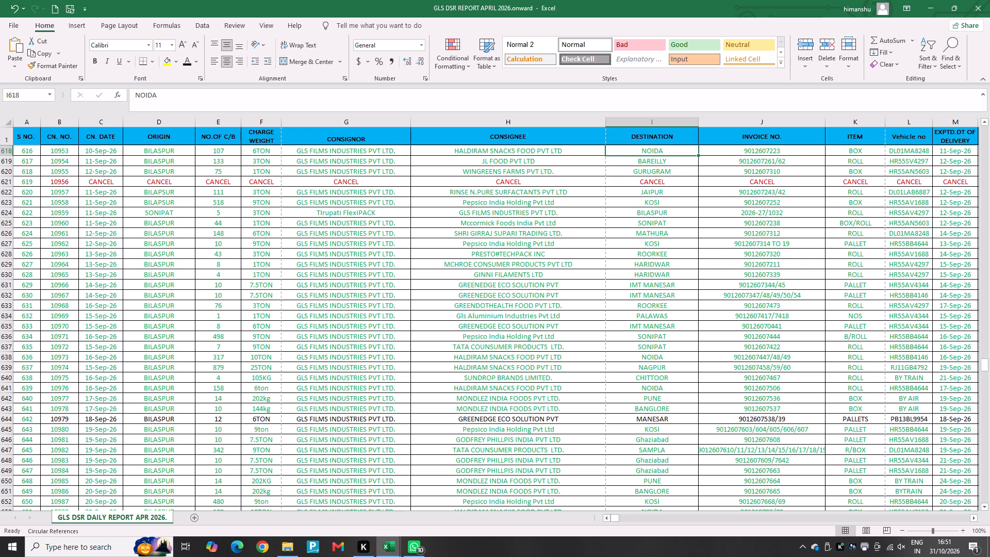
Check the vehicle number, charge weight and consignment date of the JL Food Bareilly consignment, comparing both ends of its row.
key("Down")
key("Right")
key("Right")
key("Right")
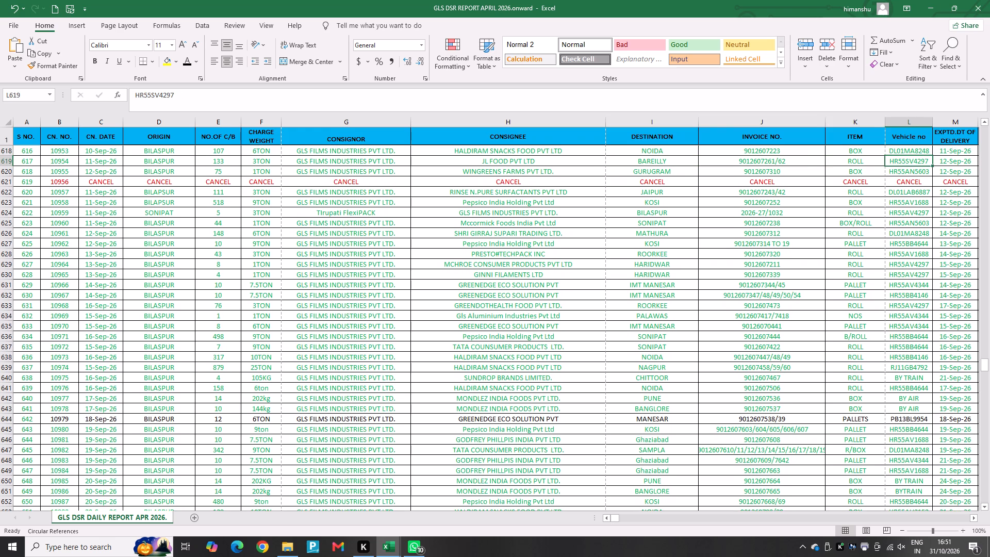
key("Right")
key("Left")
key("Left")
key("Left")
key("Left")
key("Left")
key("Left")
key("Left")
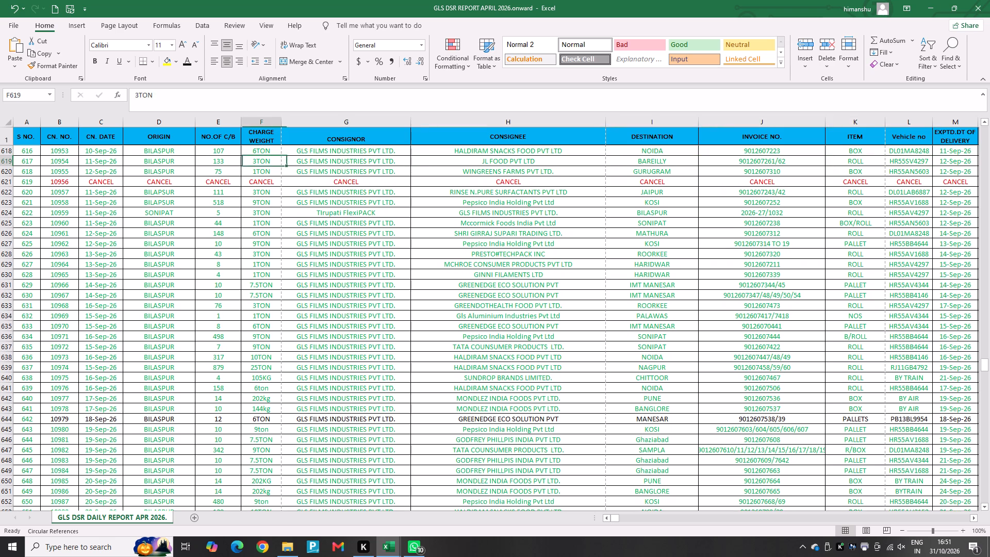
key("Left")
key("Left")
key("Left")
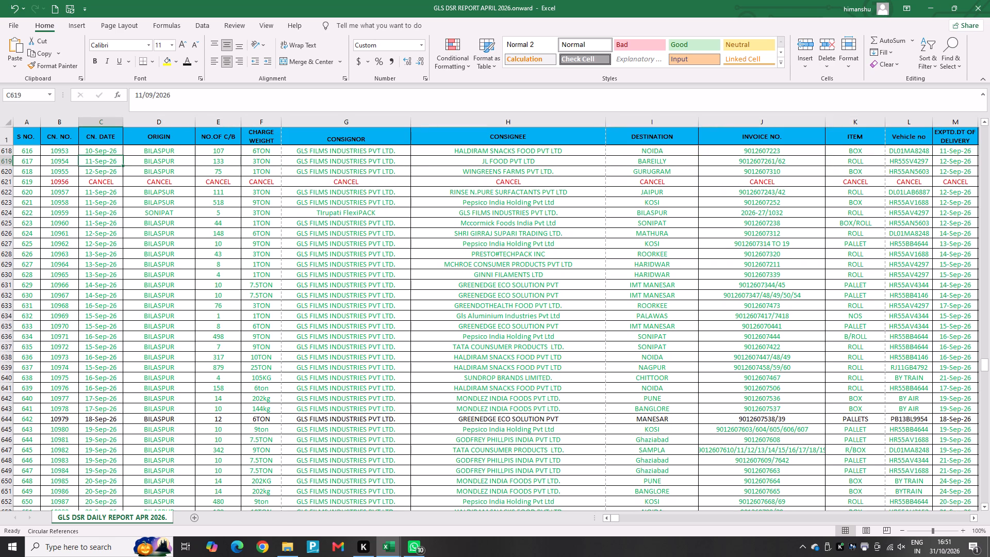
key("Right")
key("Right")
key("Right")
key("Right")
key("Right")
key("Right")
key("Right")
key("Right")
key("Right")
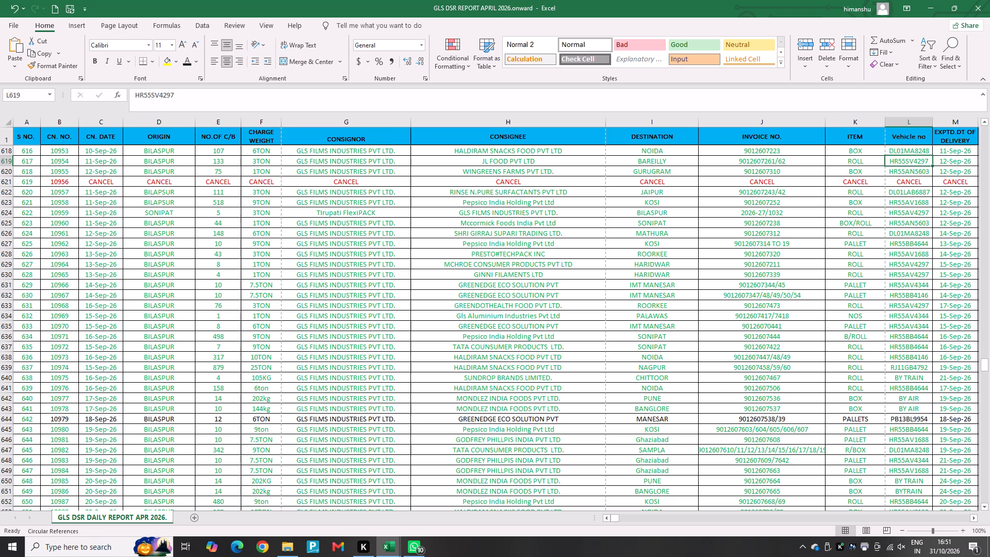
key("Left")
key("Left")
key("Left")
key("Left")
key("Left")
key("Left")
key("Left")
key("Left")
key("Left")
key("Left")
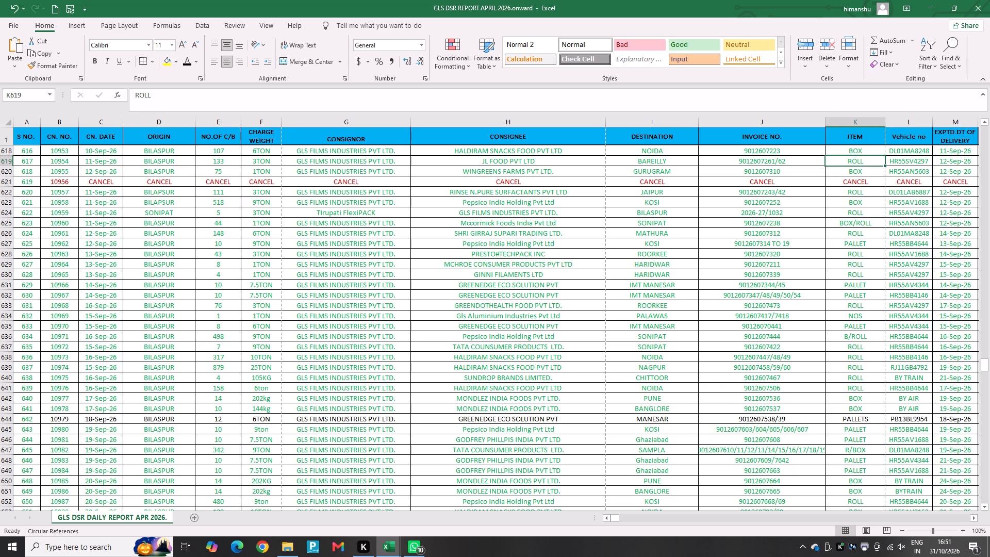
key("Right")
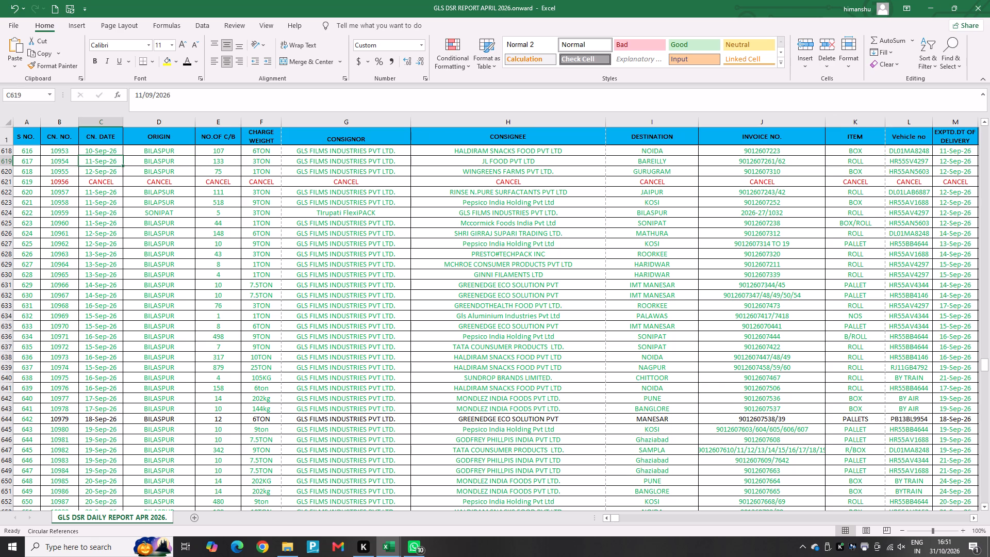
Check the Bareilly consignment's delivery and reporting dates, status and REMARK entry, and recheck its vehicle number.
key("Right")
key("Right")
key("Right")
key("Right")
key("Right")
key("Right")
key("Right")
key("Right")
key("Right")
key("Right")
key("Right")
key("Right")
key("Right")
key("Right")
key("Right")
key("Right")
key("Right")
key("Left")
key("Left")
key("Left")
key("Left")
key("Left")
key("Left")
key("Left")
key("Left")
key("Left")
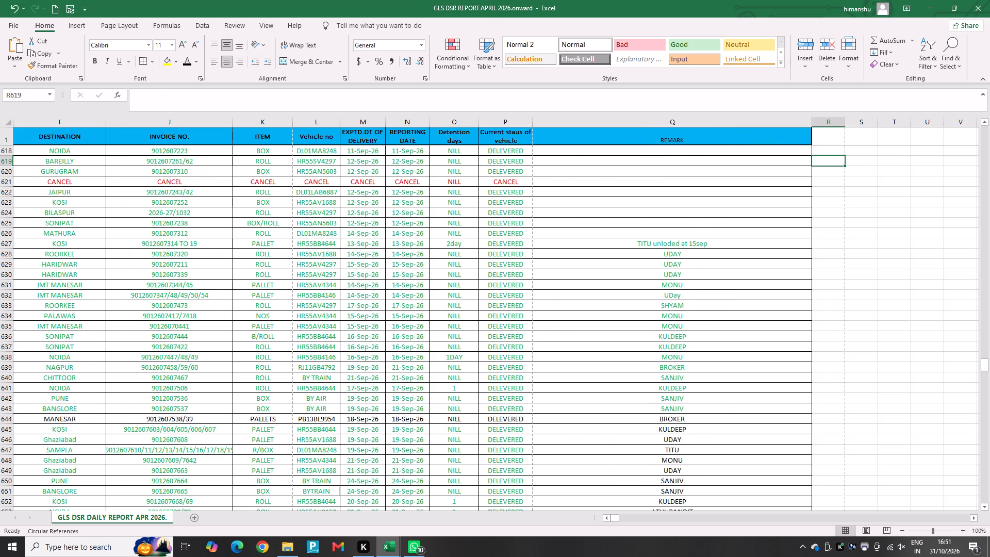
key("Right")
key("Right")
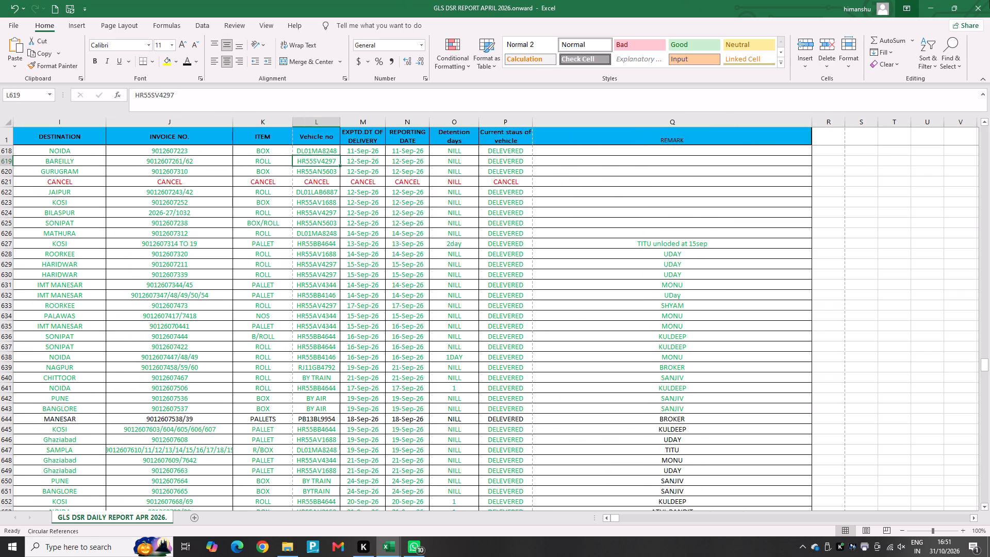
Return to Shyam's September settlement sheet in the staff salary workbook.
left_click(939, 4)
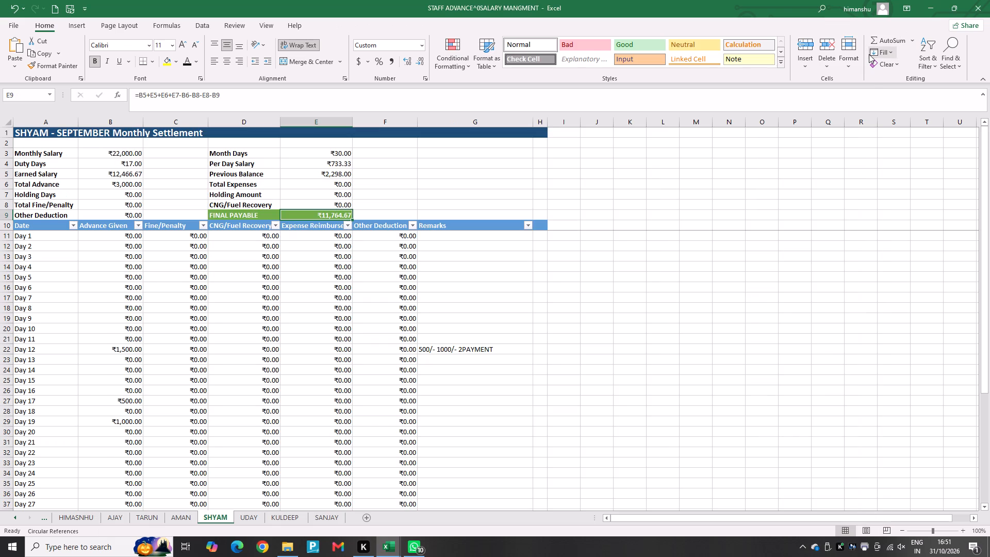
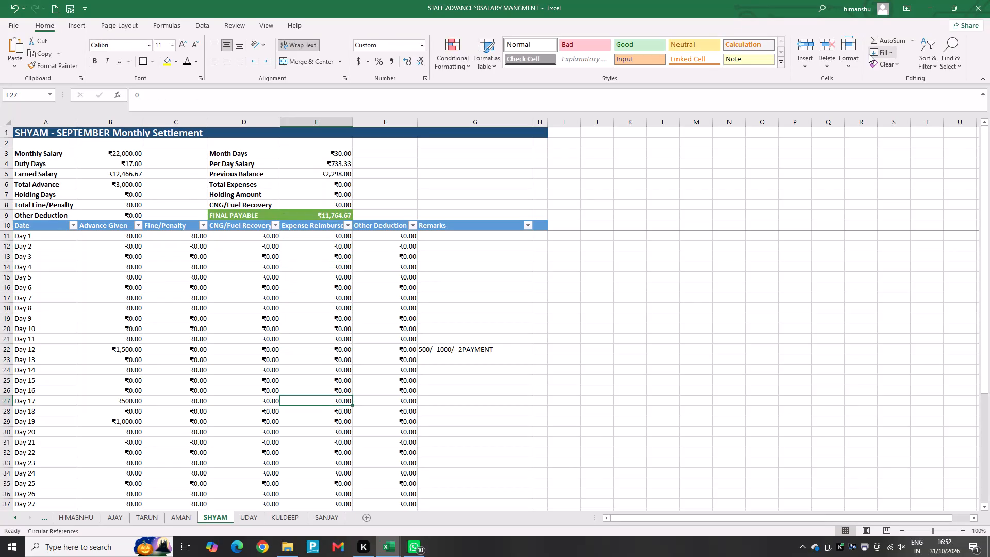
Enter an expense reimbursement of 200 for Day 12 in Shyam's September settlement.
key("Up")
key("Up")
key("Up")
key("Up")
key("Up")
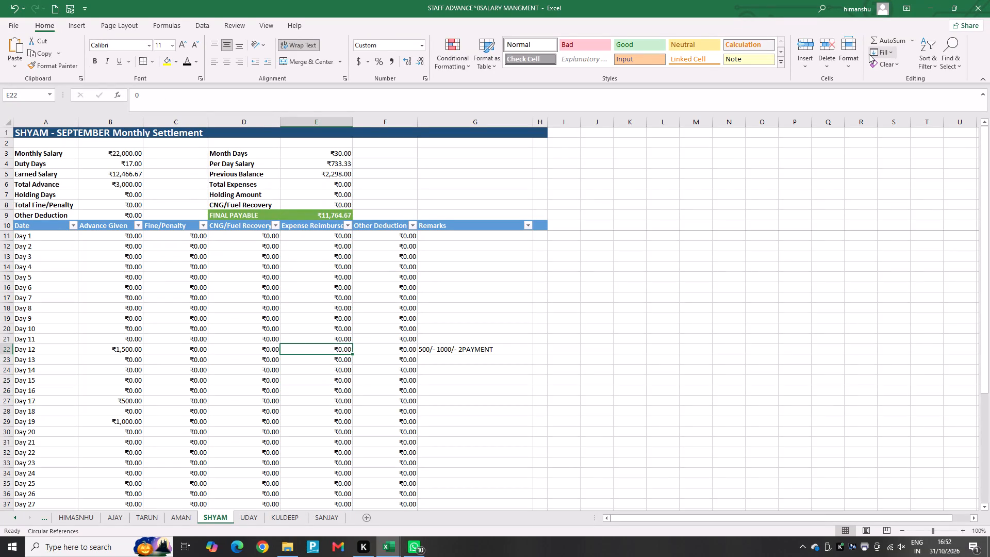
key("Right")
key("Left")
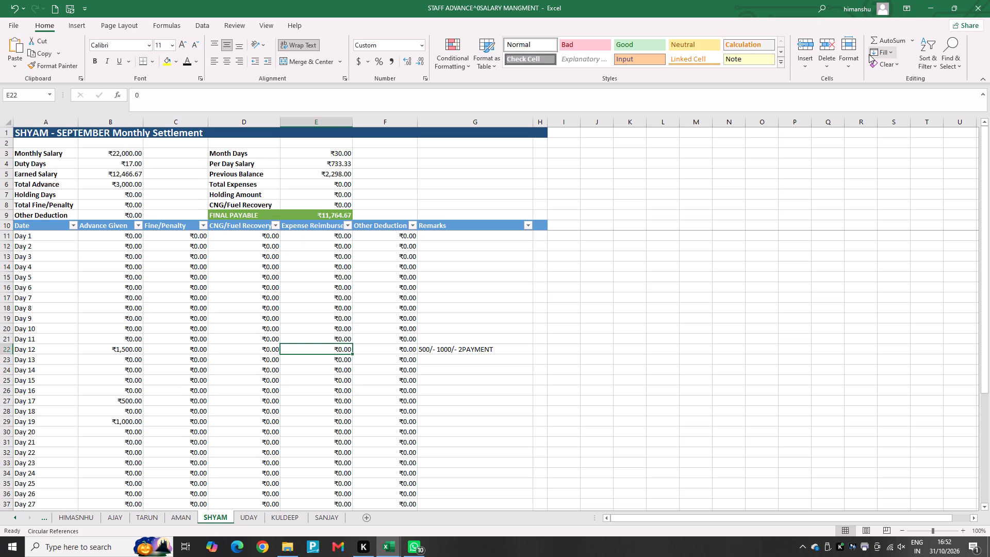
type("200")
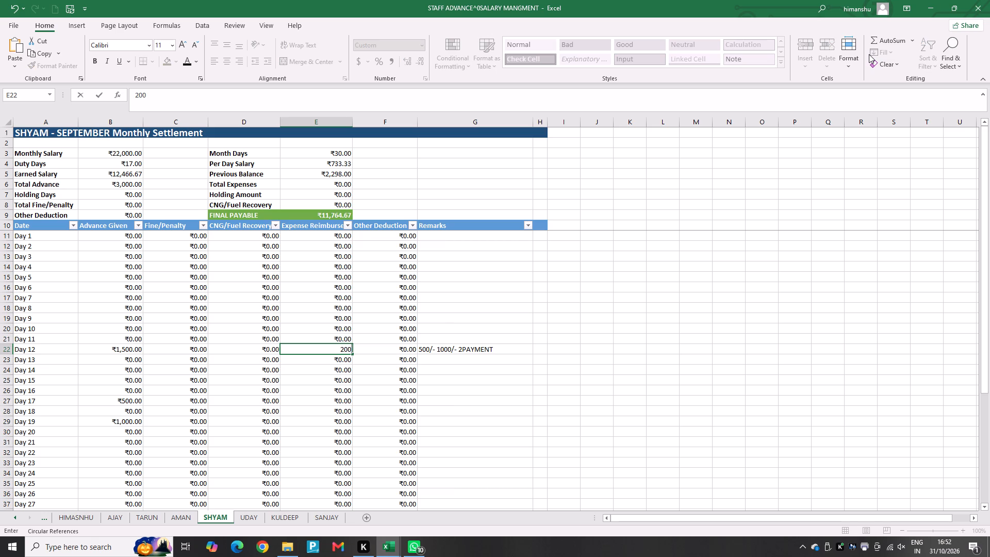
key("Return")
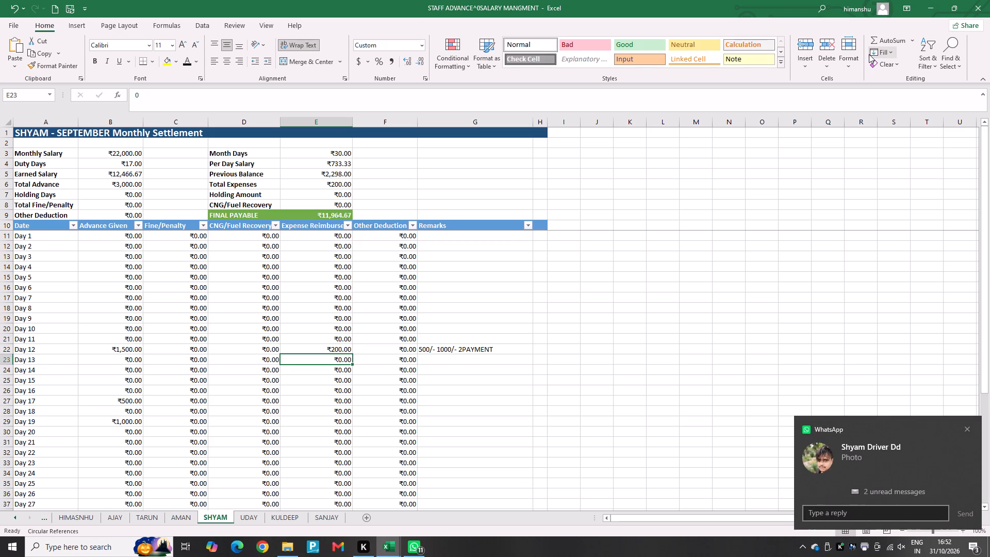
Go back up the expense column to the settlement summary and check Shyam's expense, recovery and final payable figures.
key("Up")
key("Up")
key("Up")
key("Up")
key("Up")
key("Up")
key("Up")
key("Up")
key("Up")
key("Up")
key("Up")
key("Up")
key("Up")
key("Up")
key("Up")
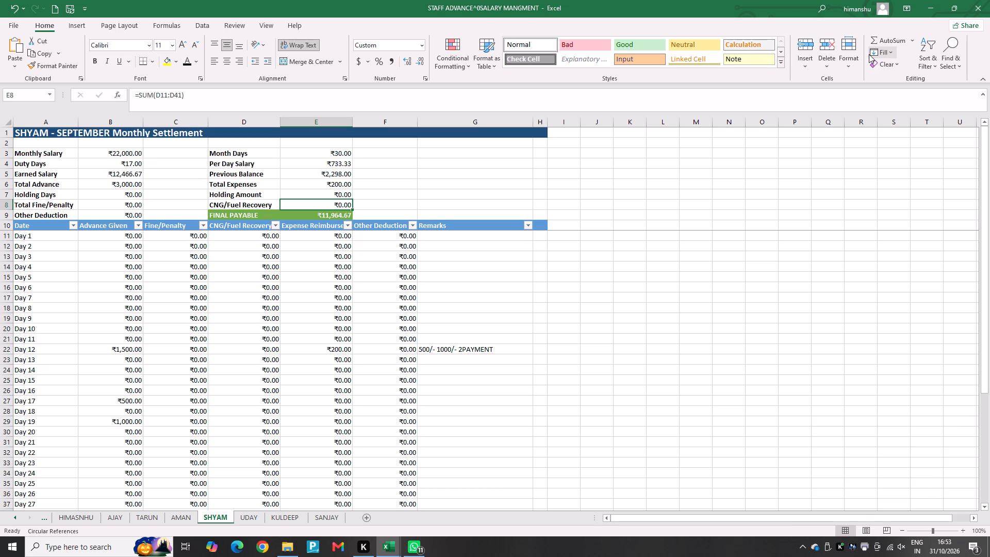
Preview the printout of Shyam's September settlement sheet and return to the sheet.
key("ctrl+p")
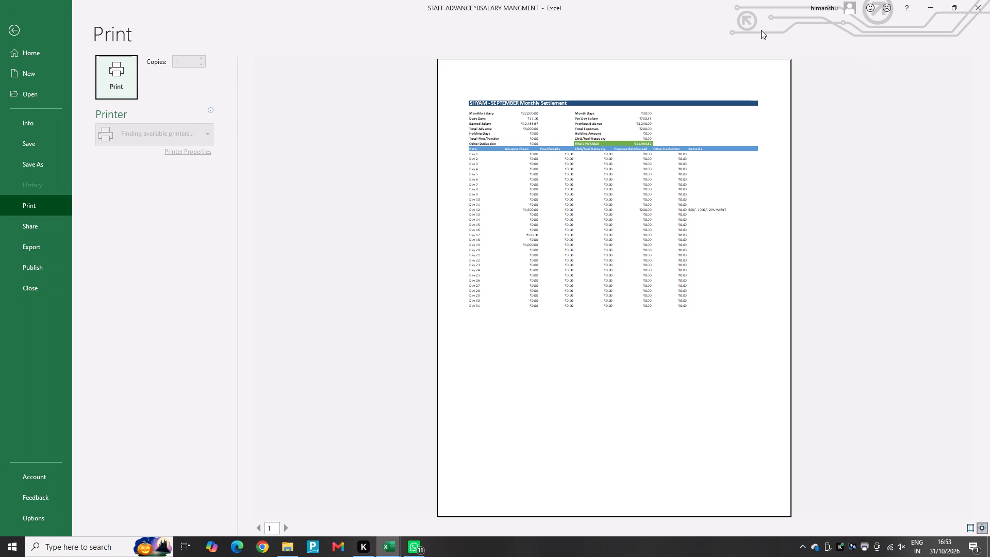
left_click(11, 24)
Copy the "signature DD LOGISTICS" block from A44 of the UDAY sheet into A44 of the SHYAM sheet.
scroll(341, 385, "down", 7)
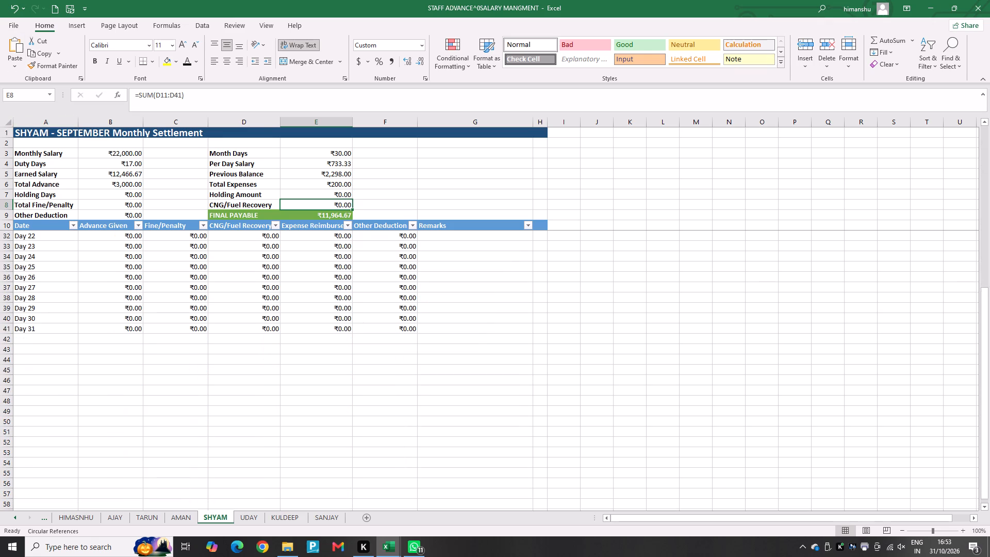
left_click(28, 344)
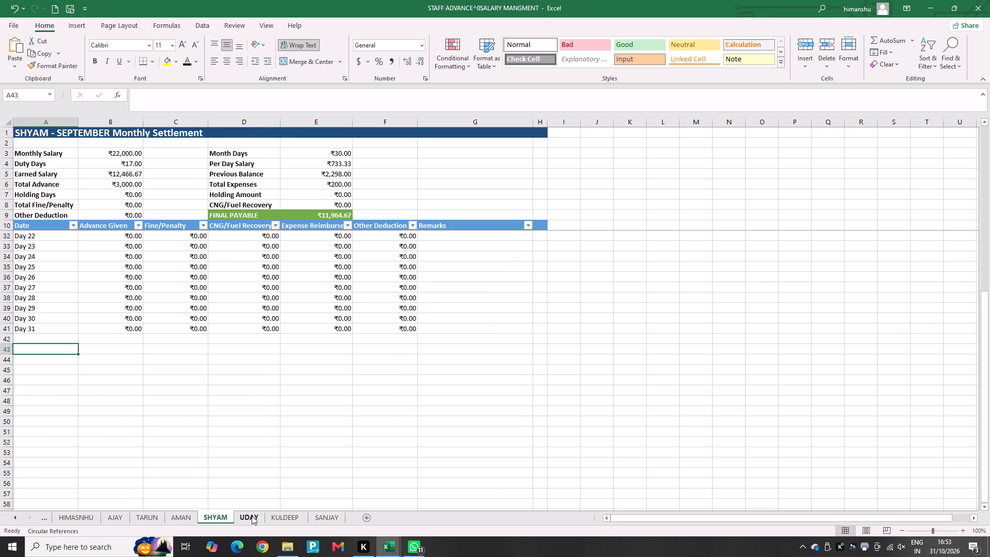
left_click(252, 516)
scroll(282, 443, "down", 8)
left_click(21, 332)
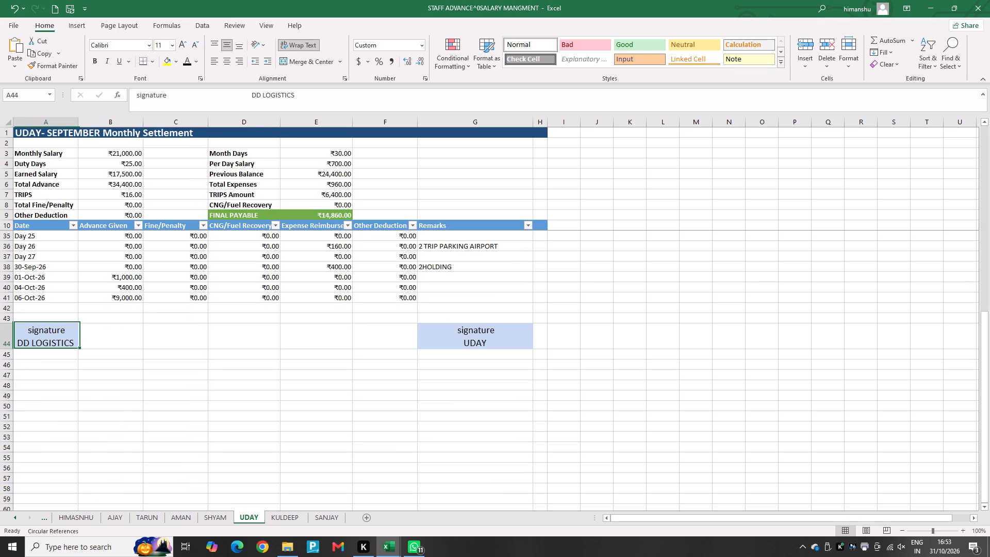
key("ctrl+c")
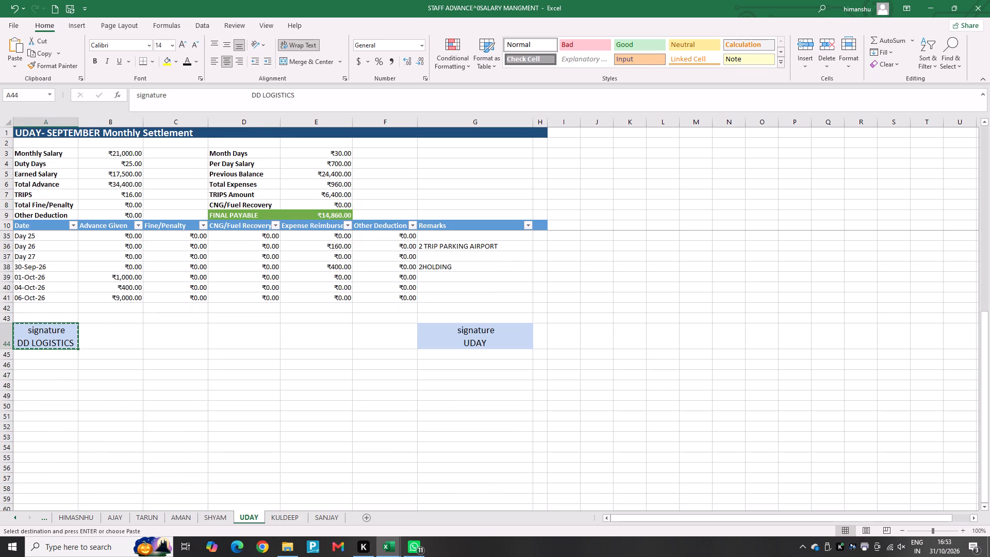
left_click(224, 517)
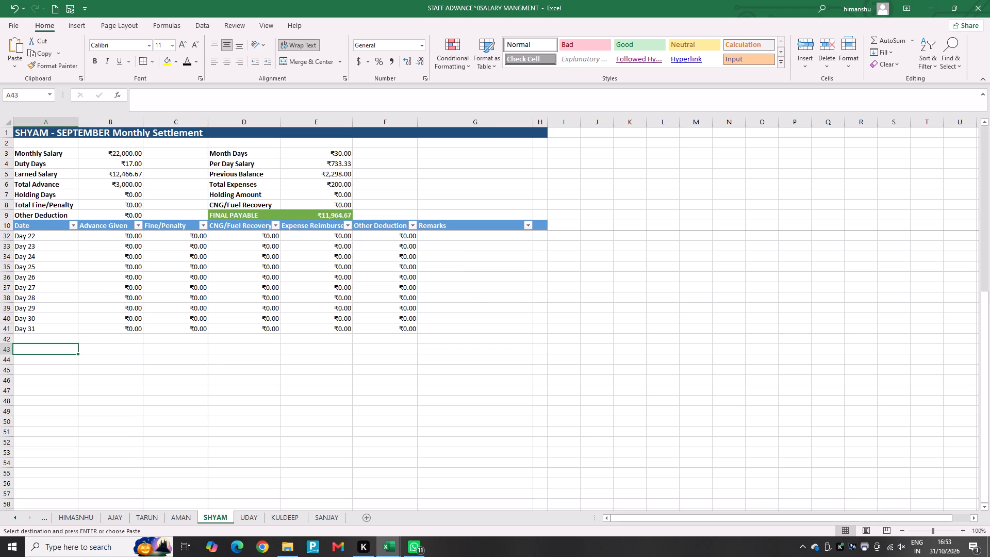
left_click(42, 361)
key("ctrl+v")
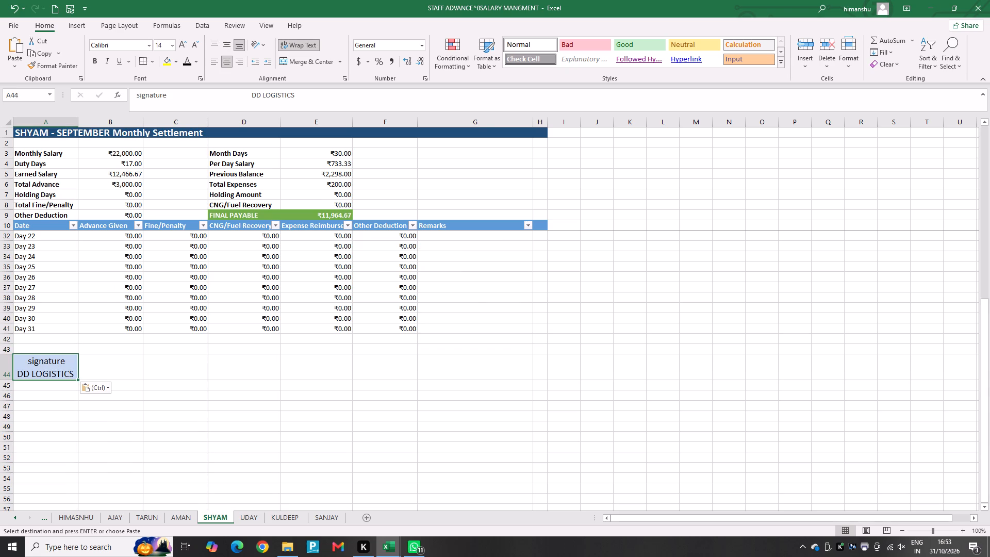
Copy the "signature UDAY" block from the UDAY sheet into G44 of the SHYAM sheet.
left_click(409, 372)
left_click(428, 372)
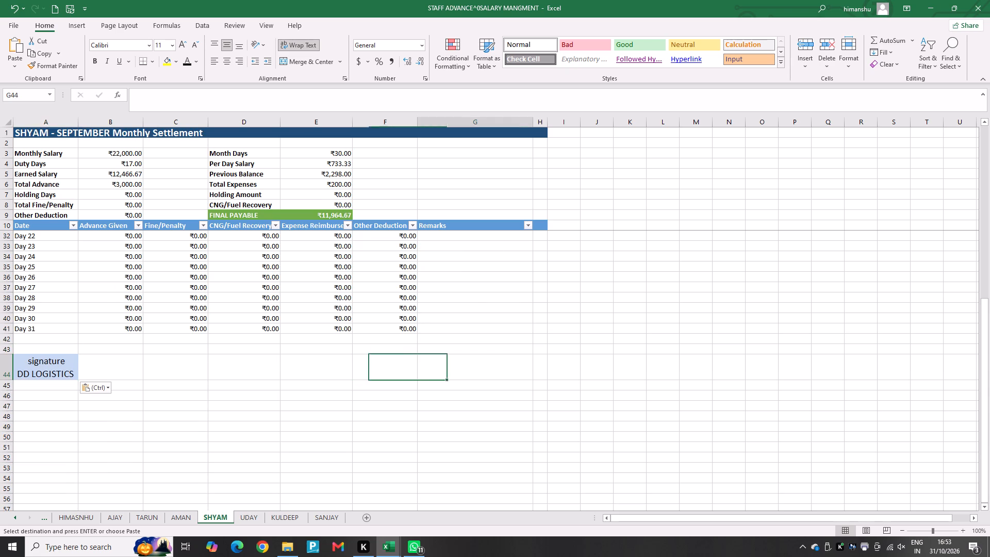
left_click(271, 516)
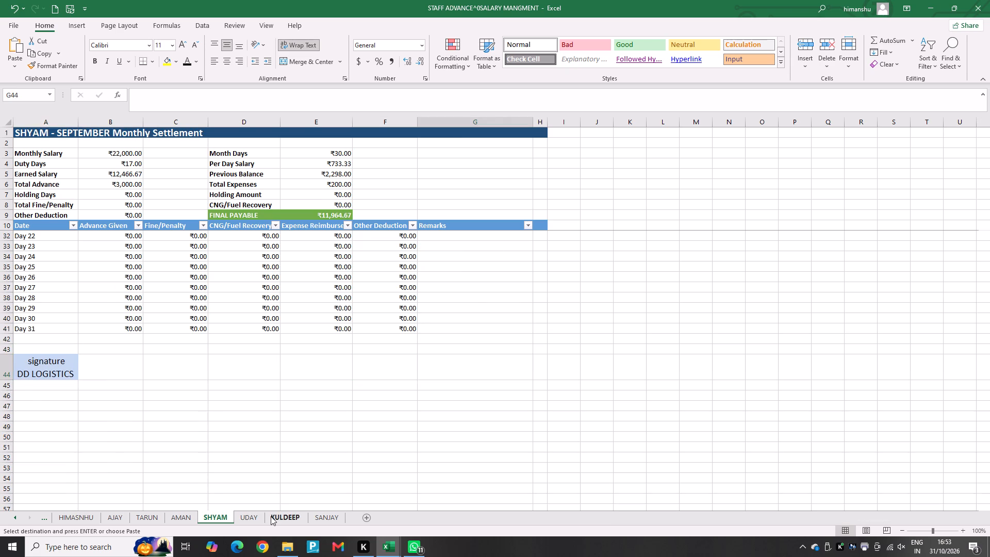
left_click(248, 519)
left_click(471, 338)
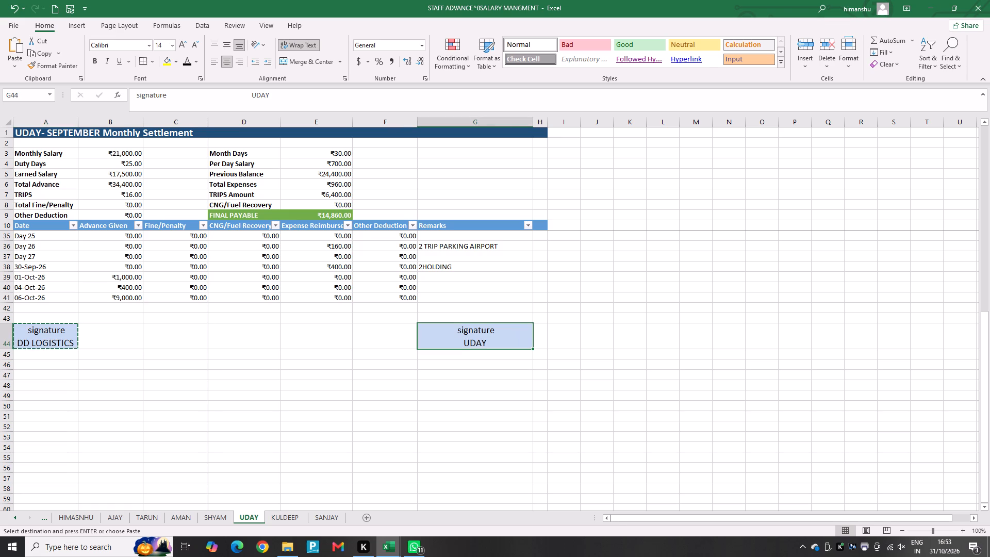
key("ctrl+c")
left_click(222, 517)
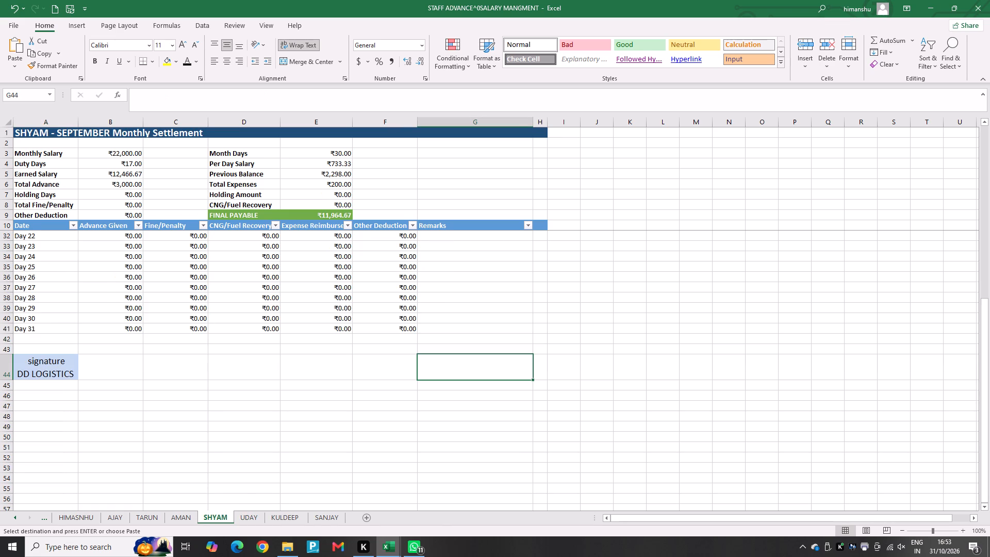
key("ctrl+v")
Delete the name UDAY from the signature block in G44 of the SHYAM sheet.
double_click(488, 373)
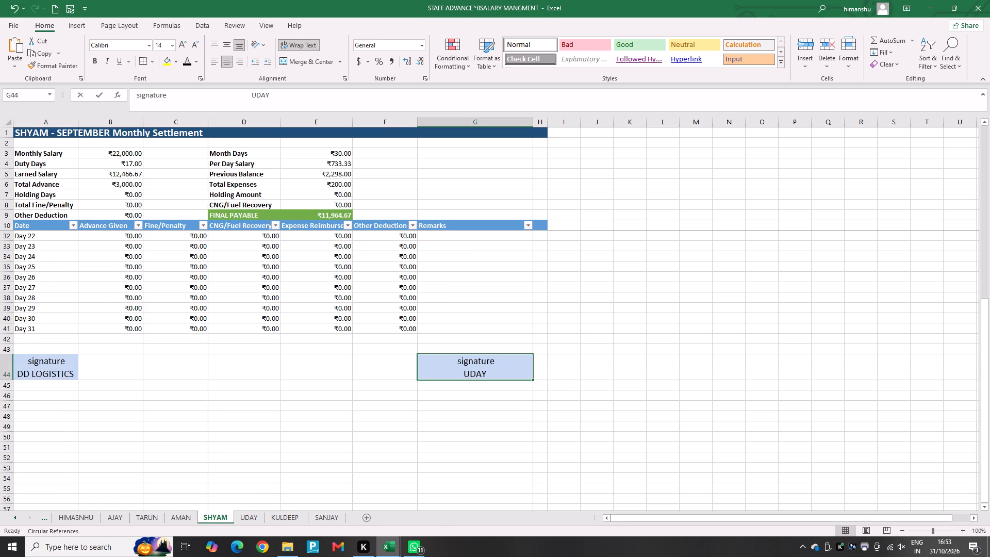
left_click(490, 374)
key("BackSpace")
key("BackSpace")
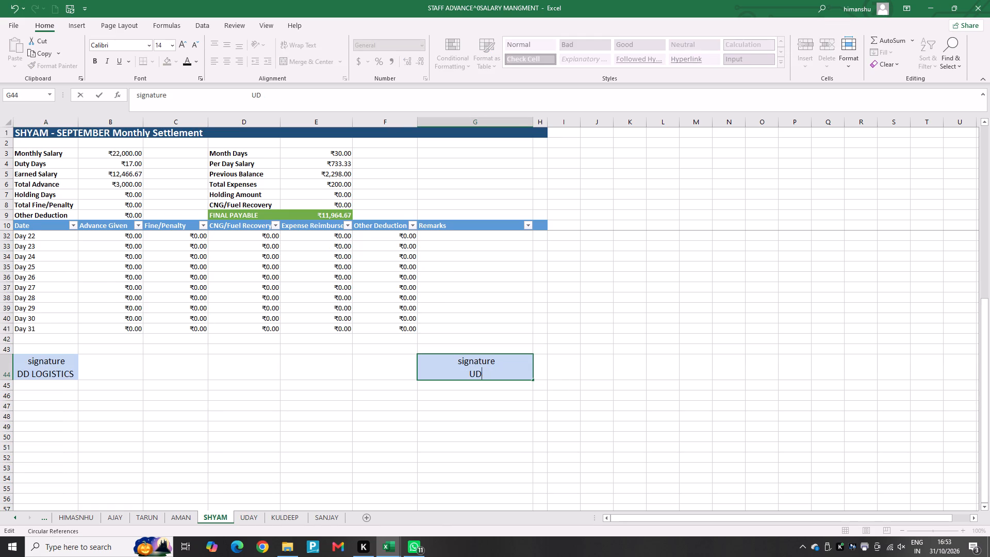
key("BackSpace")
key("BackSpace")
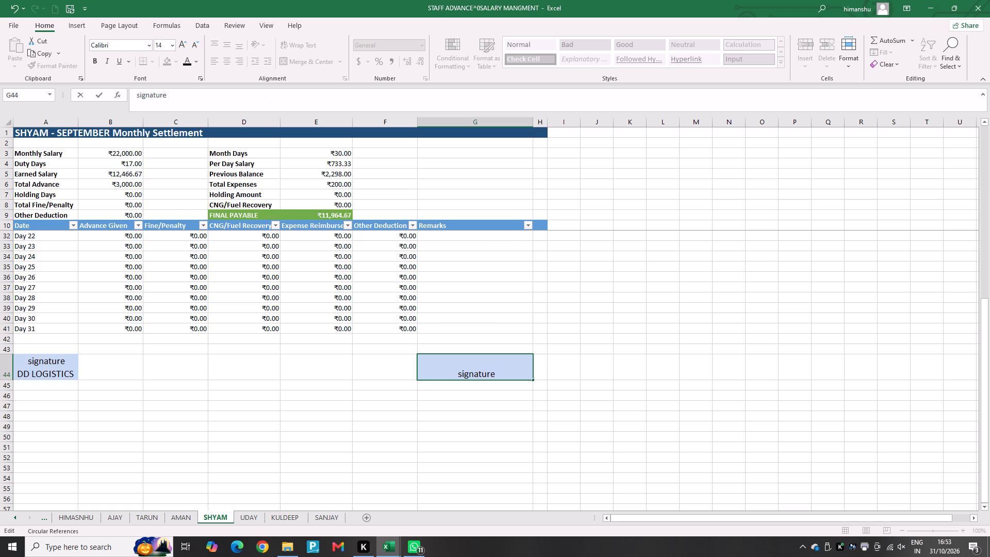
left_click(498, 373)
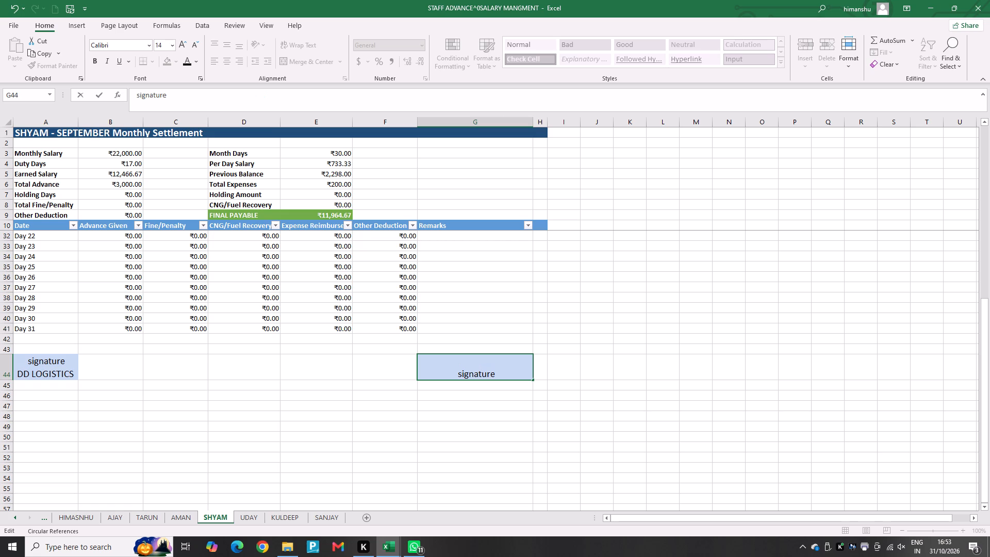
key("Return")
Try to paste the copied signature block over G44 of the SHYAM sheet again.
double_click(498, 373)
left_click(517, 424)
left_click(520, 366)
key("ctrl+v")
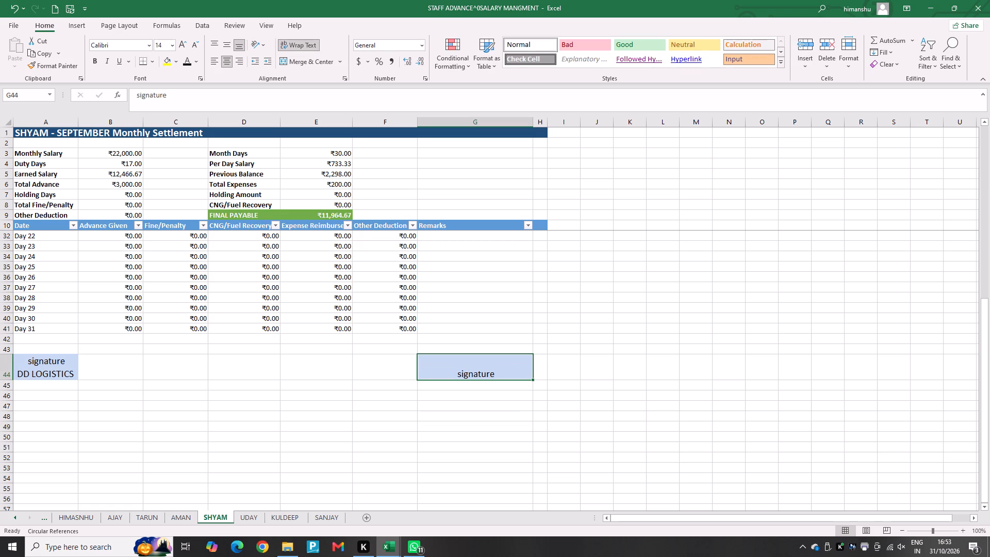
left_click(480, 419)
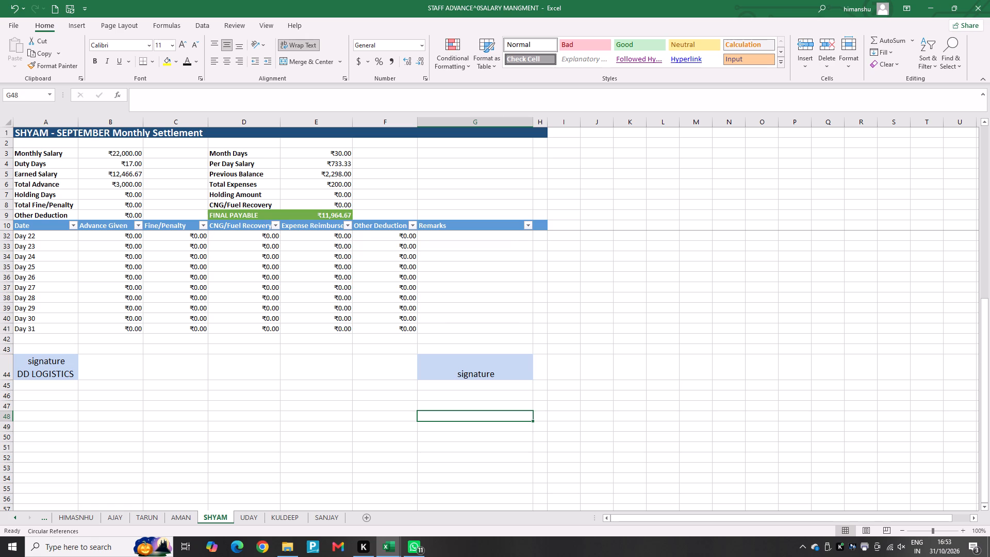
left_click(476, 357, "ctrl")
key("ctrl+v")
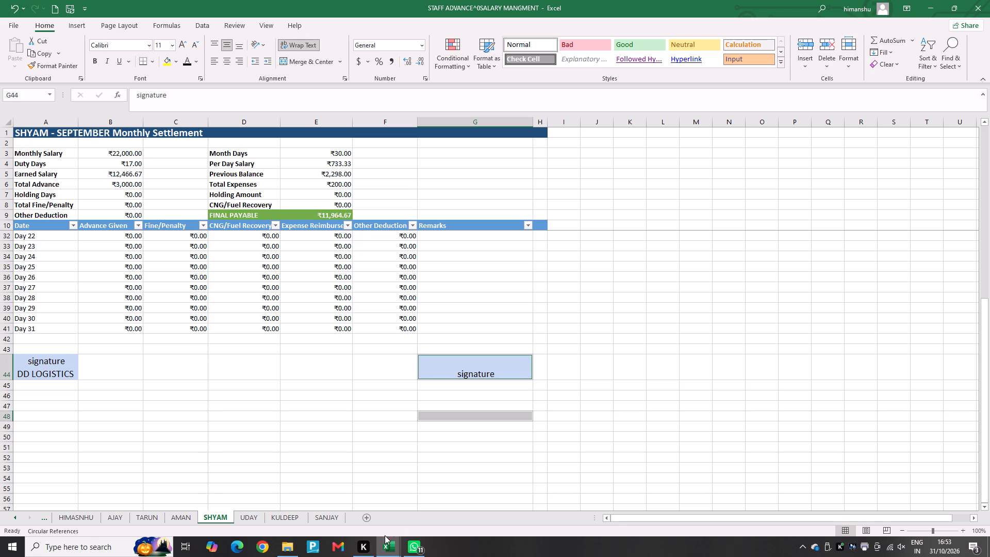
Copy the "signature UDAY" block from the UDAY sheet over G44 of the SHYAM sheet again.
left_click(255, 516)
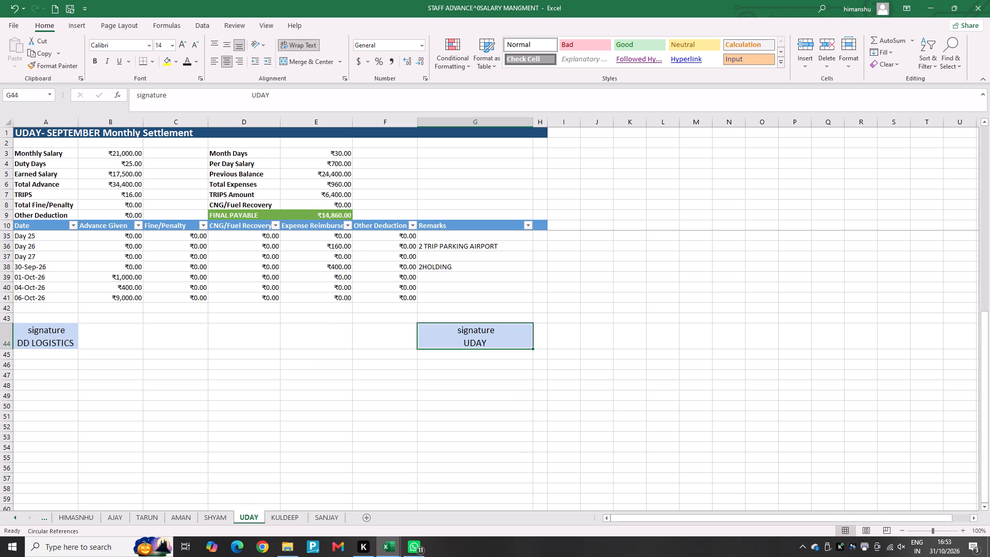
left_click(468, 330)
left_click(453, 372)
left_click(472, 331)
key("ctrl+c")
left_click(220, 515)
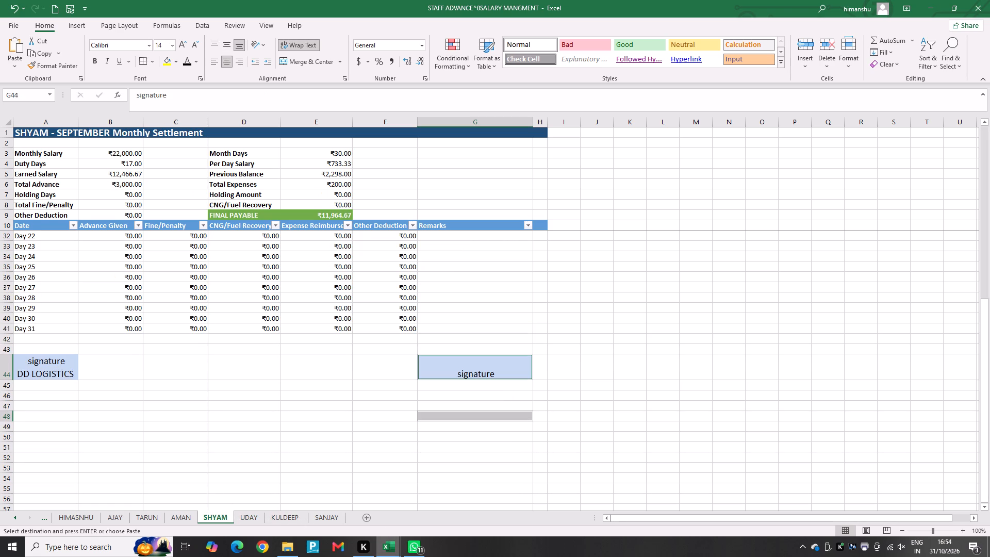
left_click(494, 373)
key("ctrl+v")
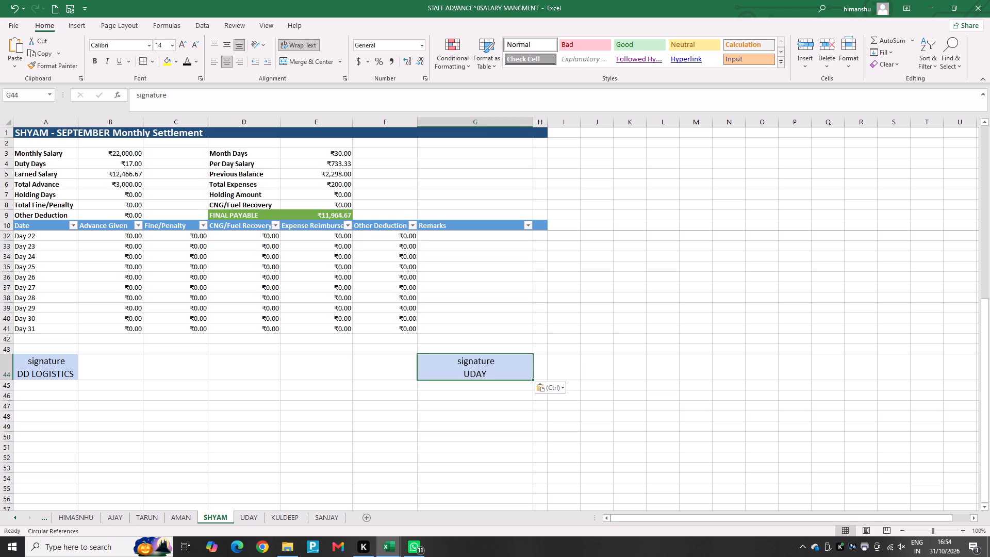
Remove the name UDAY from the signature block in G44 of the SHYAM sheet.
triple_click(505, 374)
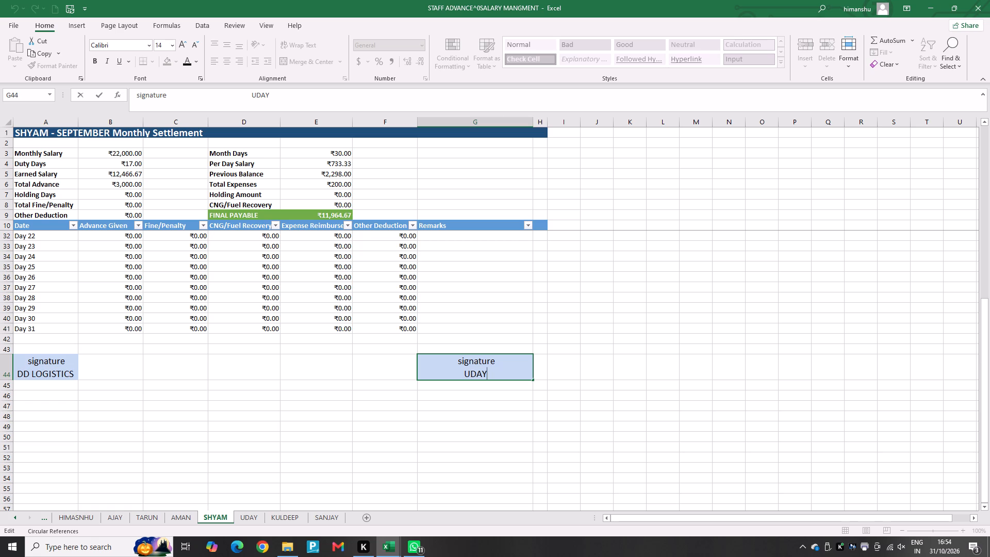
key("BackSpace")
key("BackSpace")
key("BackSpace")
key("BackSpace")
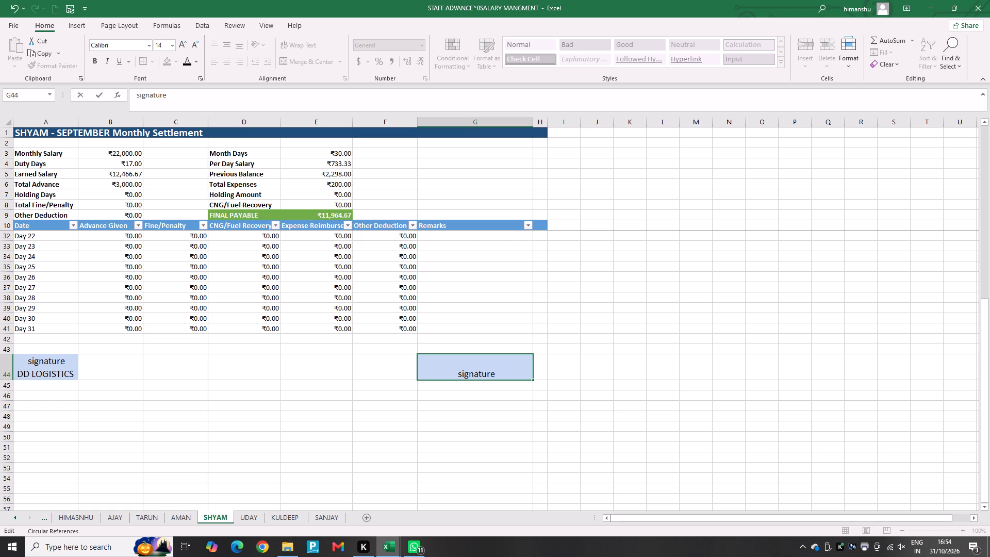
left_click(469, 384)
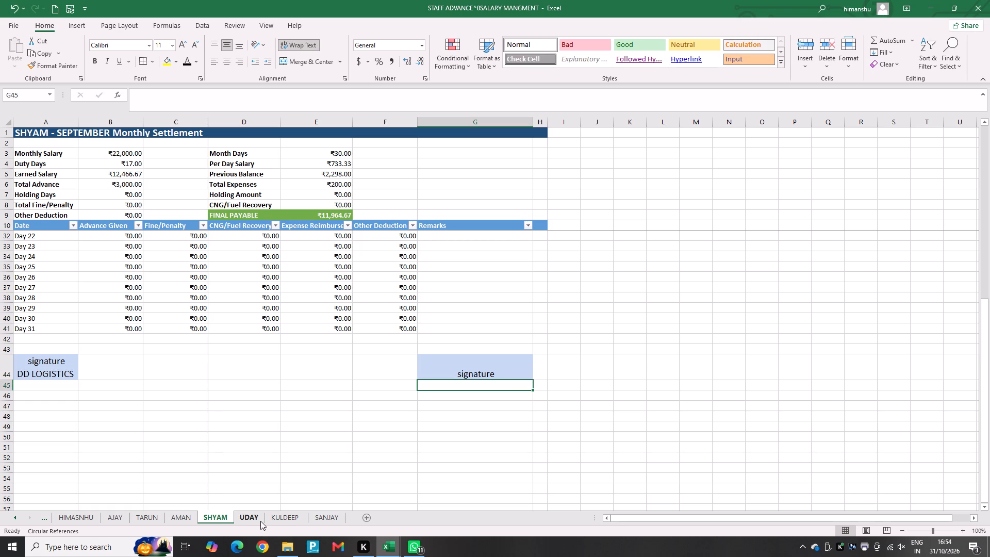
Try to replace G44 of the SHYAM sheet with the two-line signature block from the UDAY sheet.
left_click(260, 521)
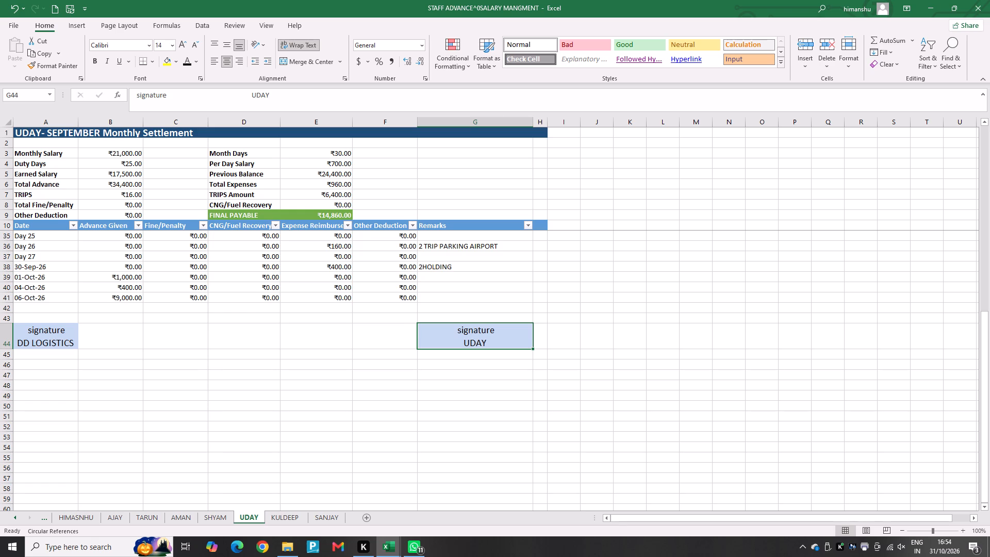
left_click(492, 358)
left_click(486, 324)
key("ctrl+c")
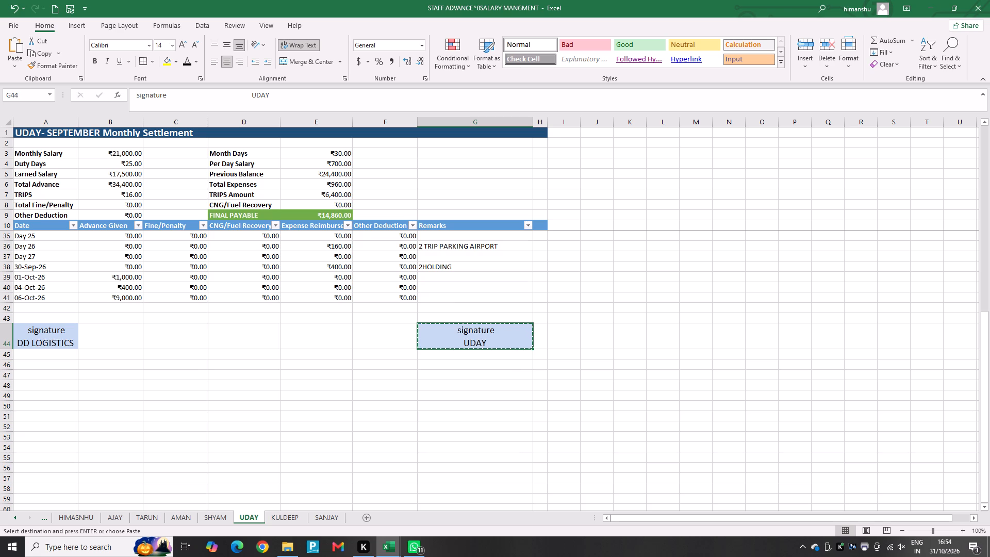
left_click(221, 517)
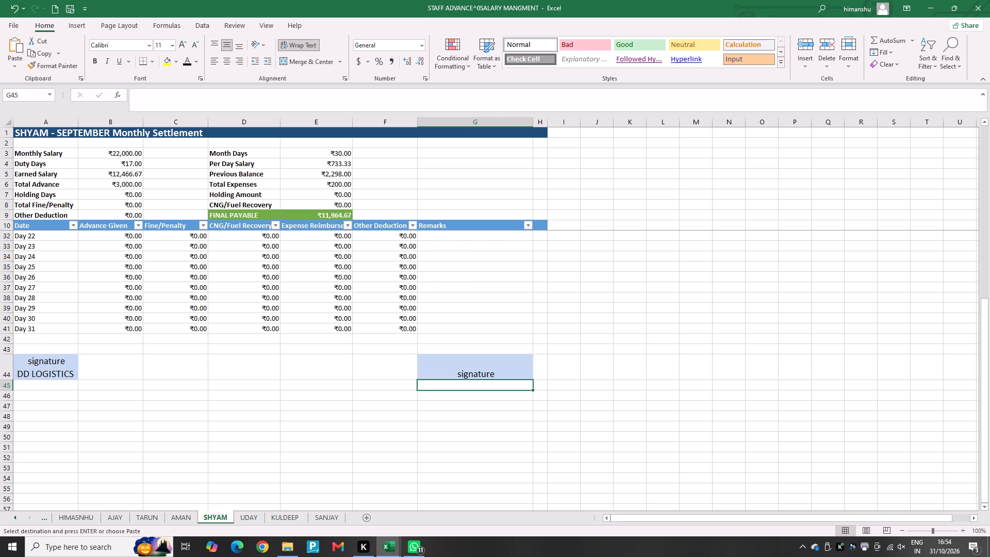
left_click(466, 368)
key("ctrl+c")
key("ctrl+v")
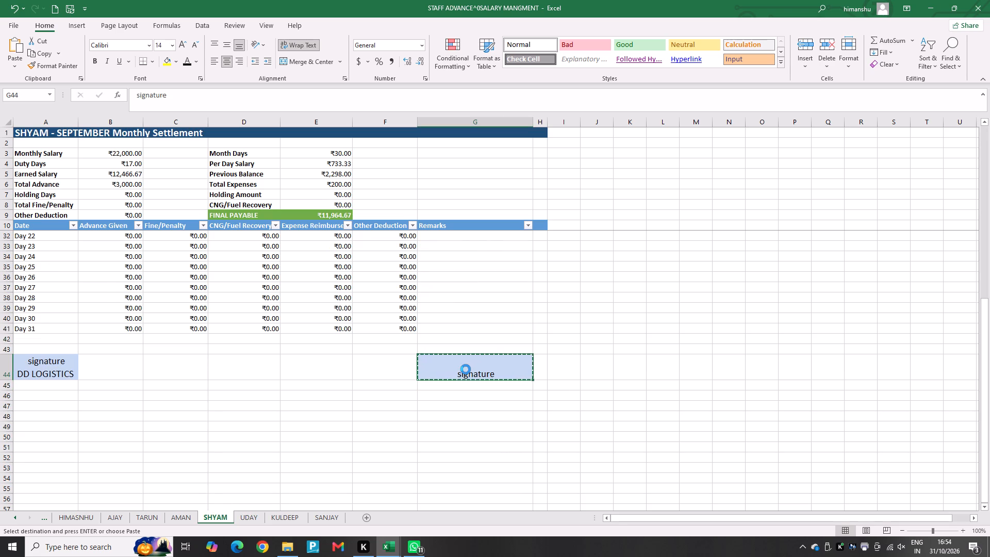
Copy the "signature UDAY" block from G44 of the UDAY sheet into G44 of the SHYAM sheet.
left_click(253, 510)
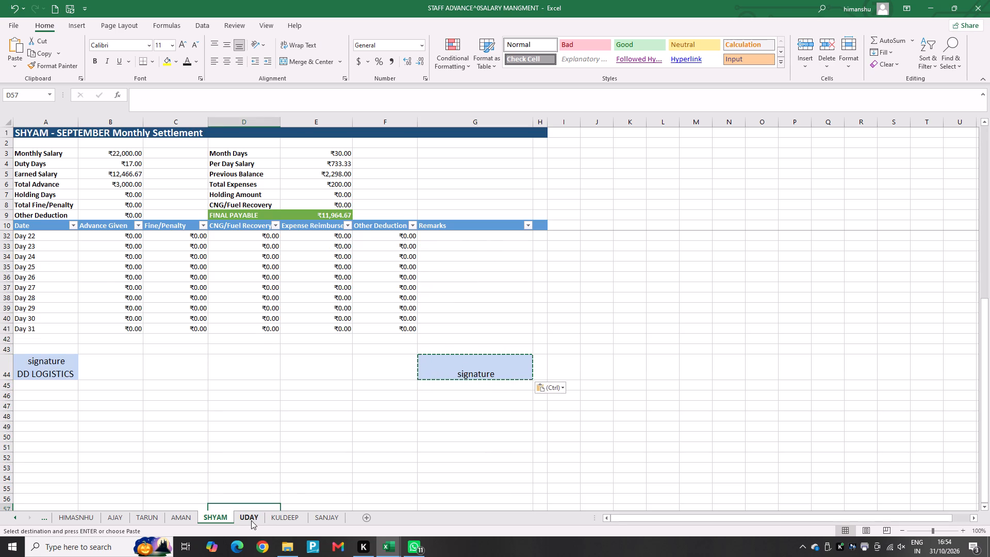
left_click(251, 520)
left_click(517, 347)
key("ctrl+c")
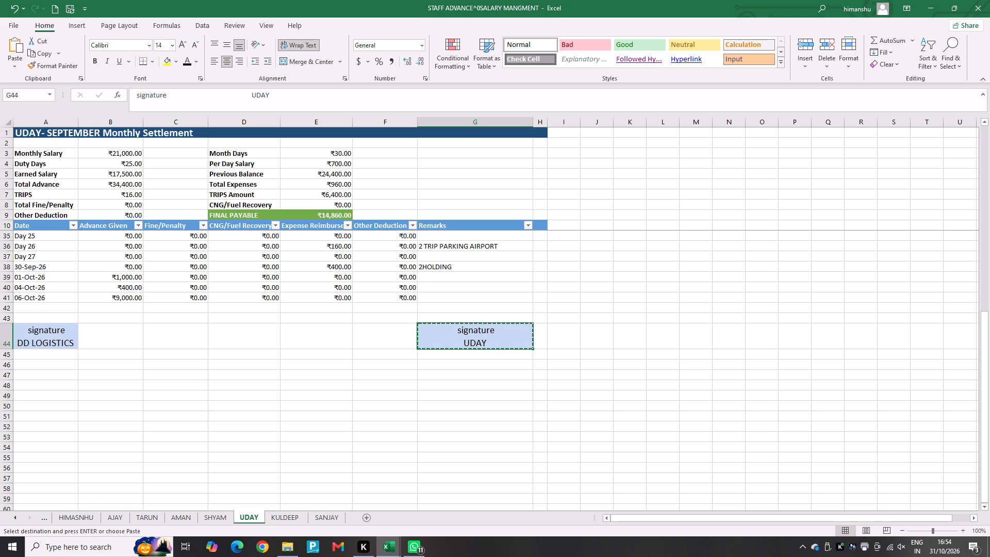
left_click(218, 518)
left_click(483, 356)
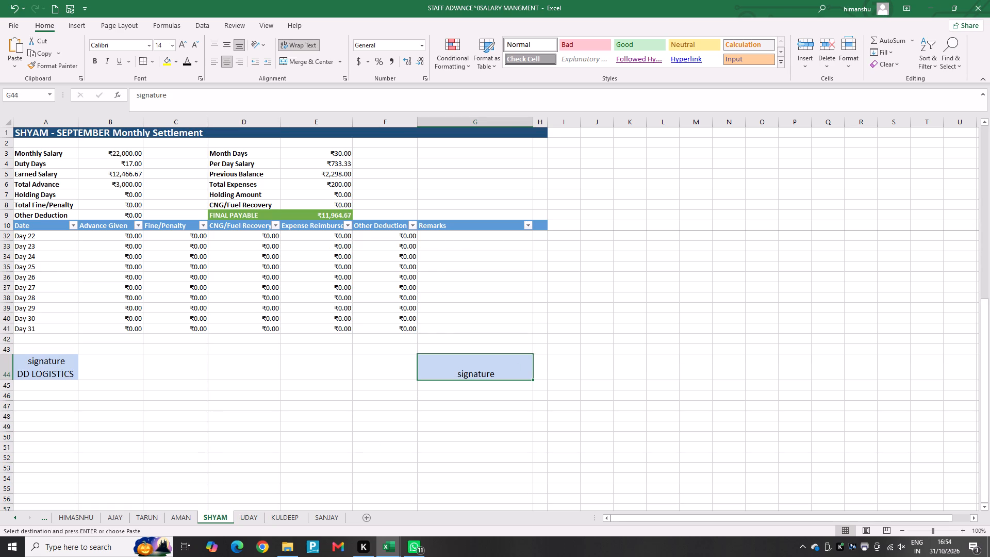
key("ctrl+v")
Replace the name UDAY with SHYAMJIT under "signature" in G44 of the SHYAM sheet.
double_click(488, 371)
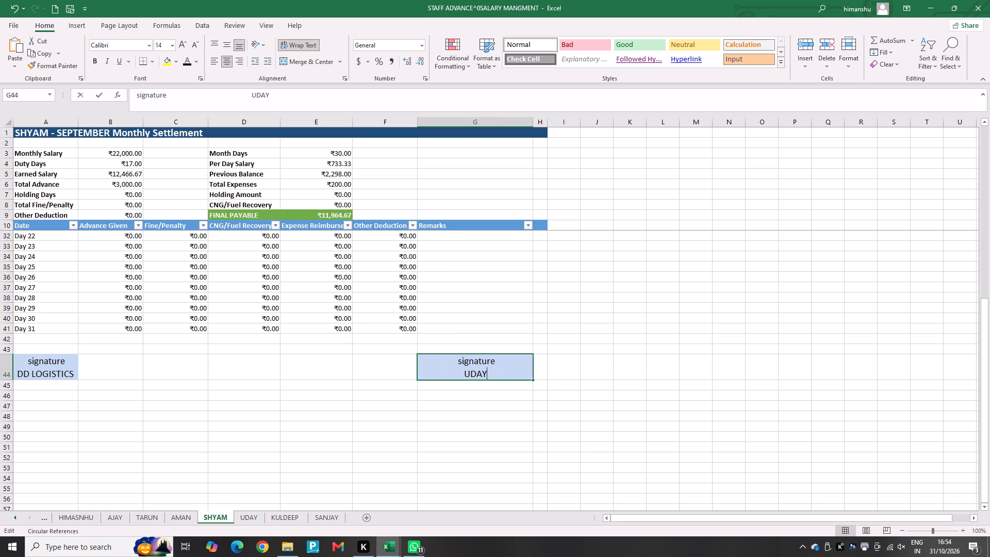
key("BackSpace")
key("BackSpace")
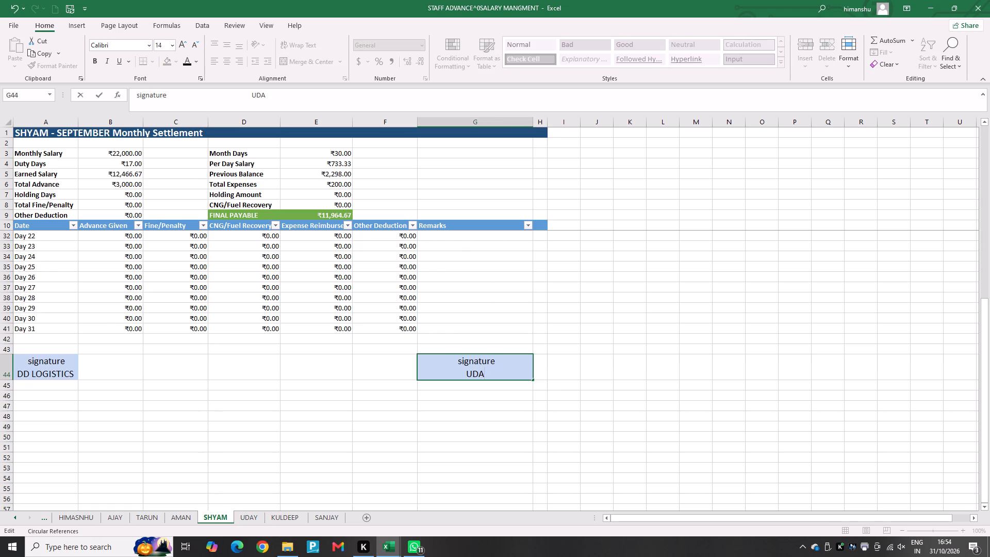
key("BackSpace")
type("SH")
type("YAM")
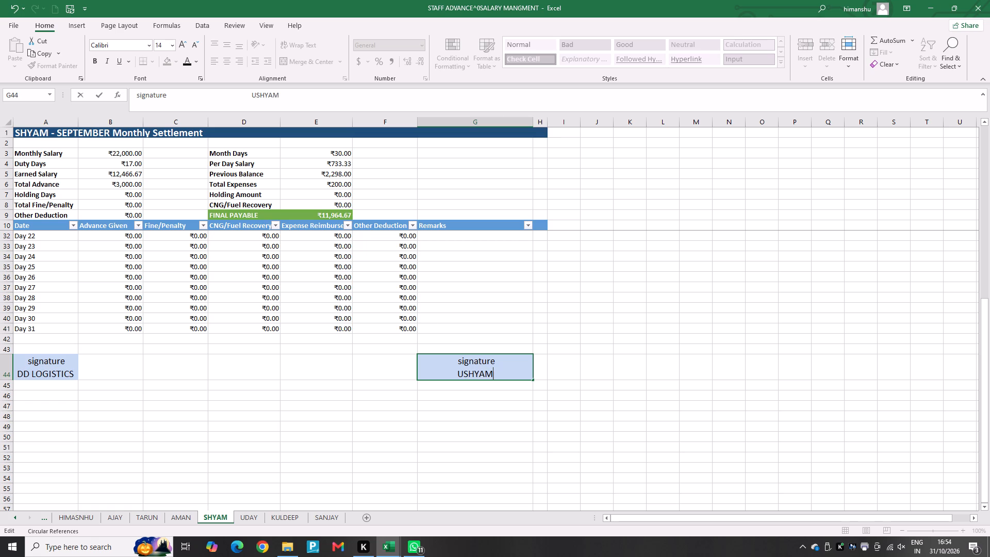
key("Left")
key("Left")
key("Left")
key("Left")
key("Left")
key("BackSpace")
key("Right")
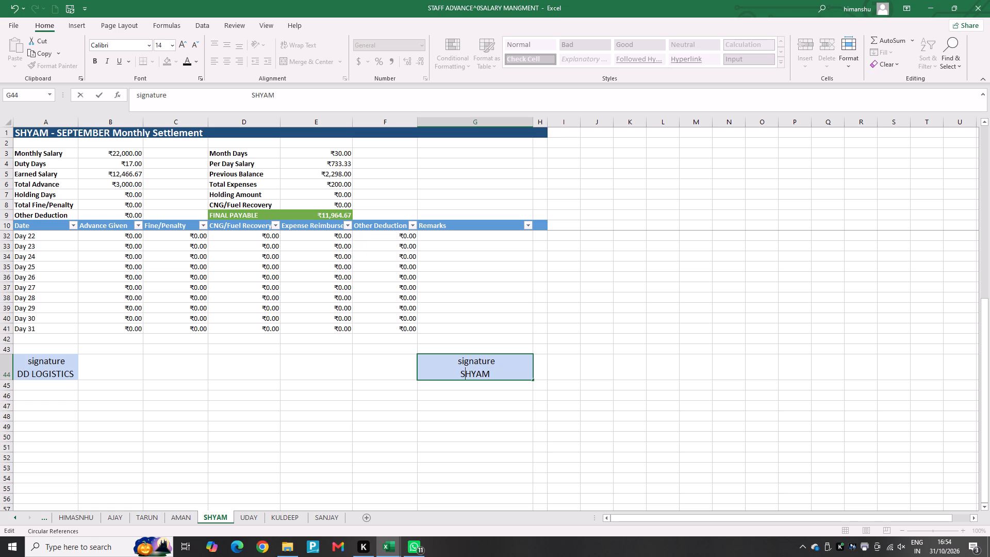
key("Right")
key("Right")
key("Right")
key("Right")
type("JI")
key("t")
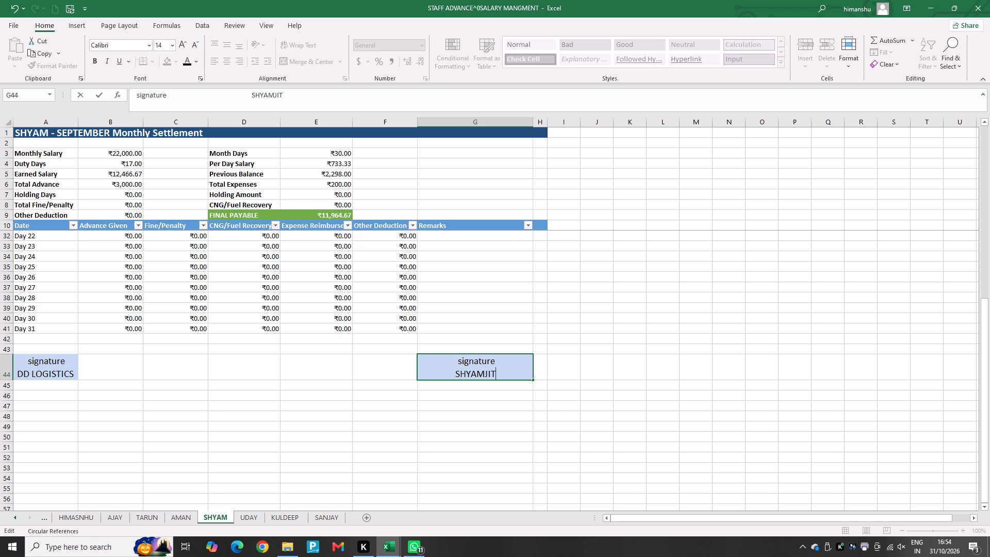
Open the SHYAM sheet's print preview and apply the last custom margins: top 0", bottom 0.5", left and right 0.2", header 0", footer 0.3".
scroll(270, 407, "up", 4)
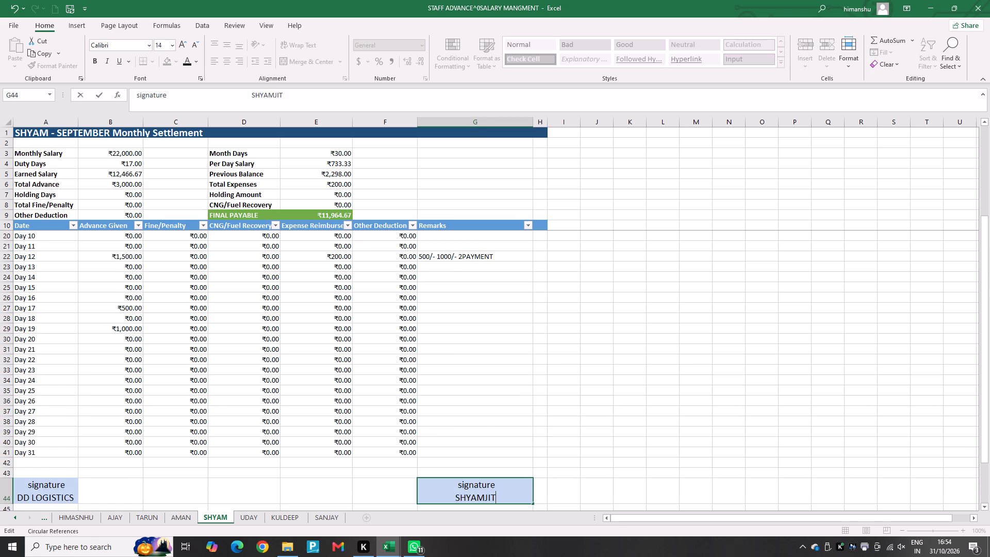
scroll(320, 310, "up", 3)
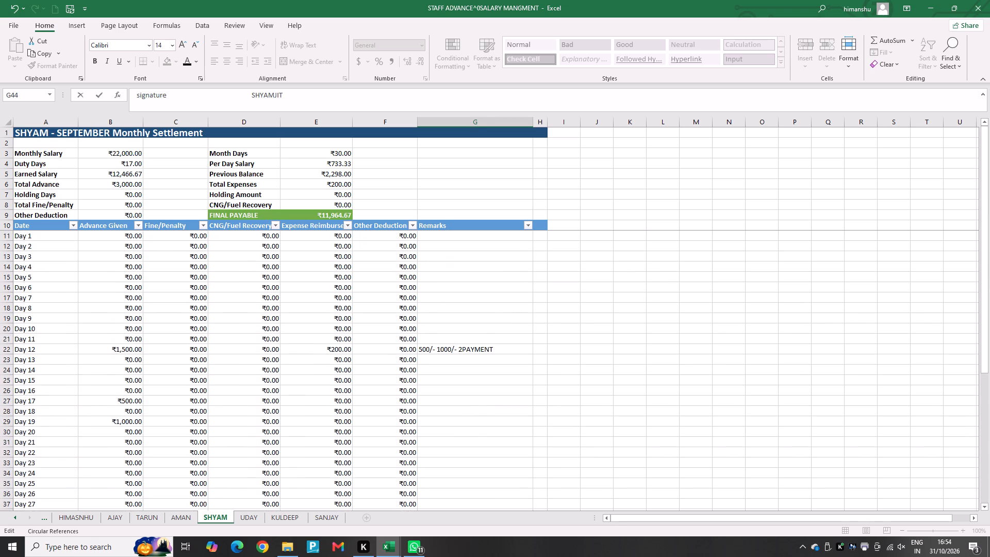
scroll(292, 315, "up", 5)
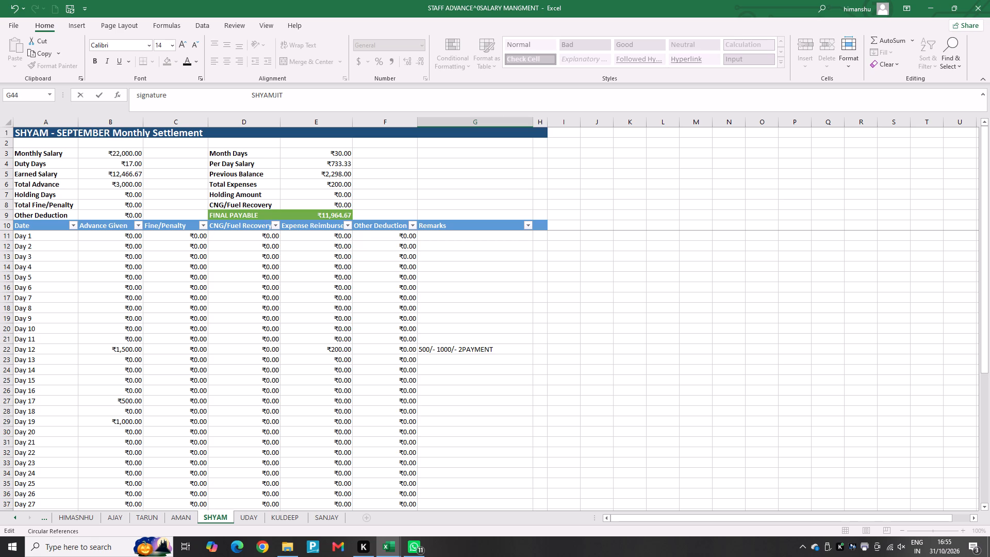
key("ctrl+p")
left_click(389, 267)
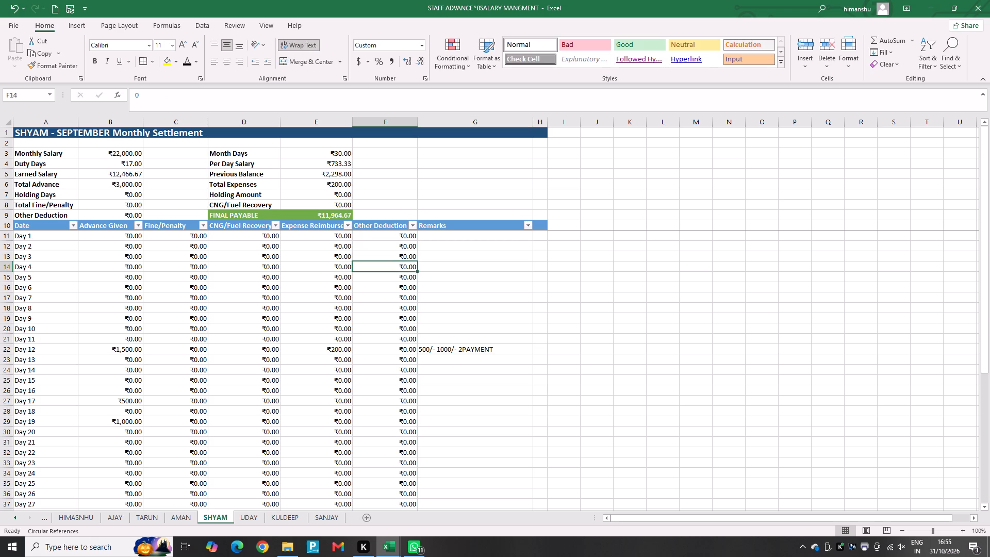
key("ctrl+p")
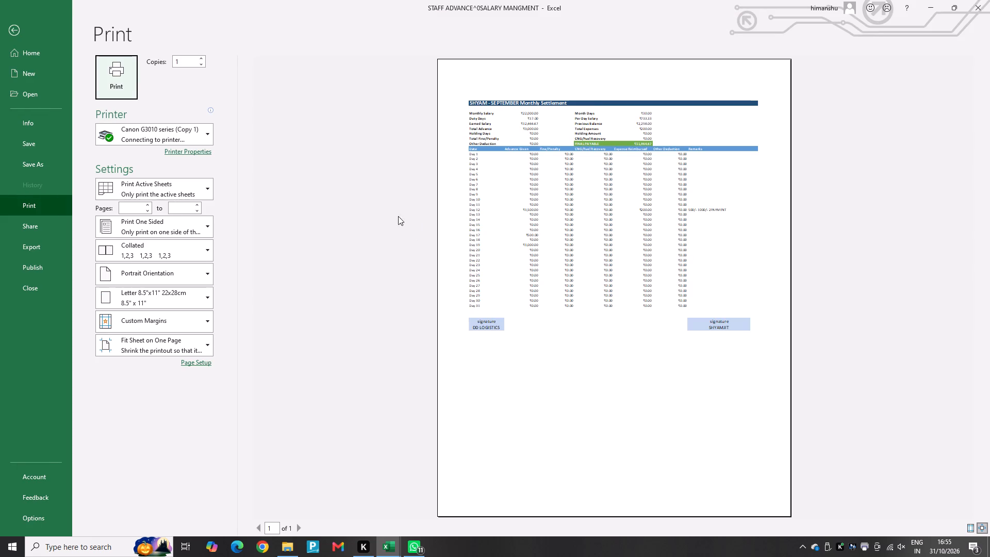
left_click(159, 350)
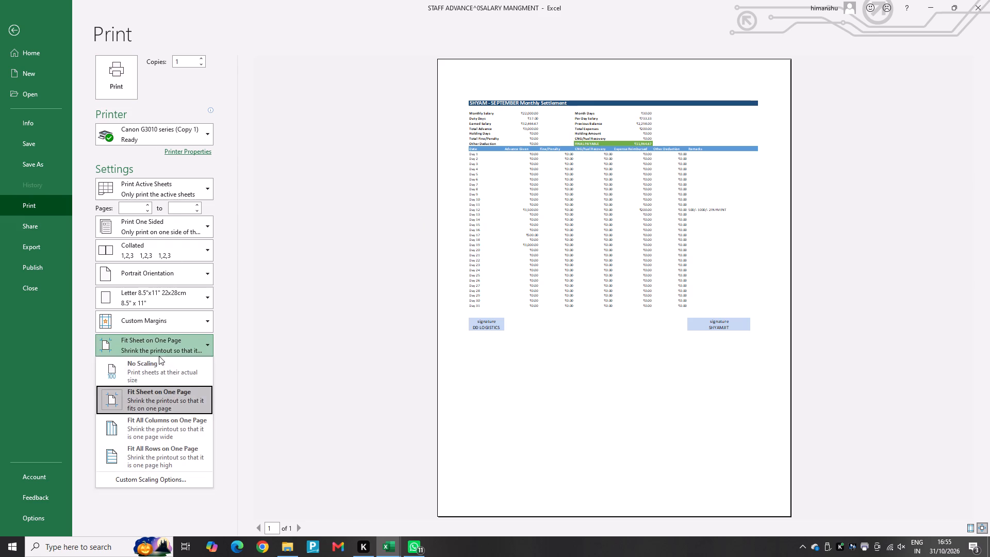
left_click(168, 313)
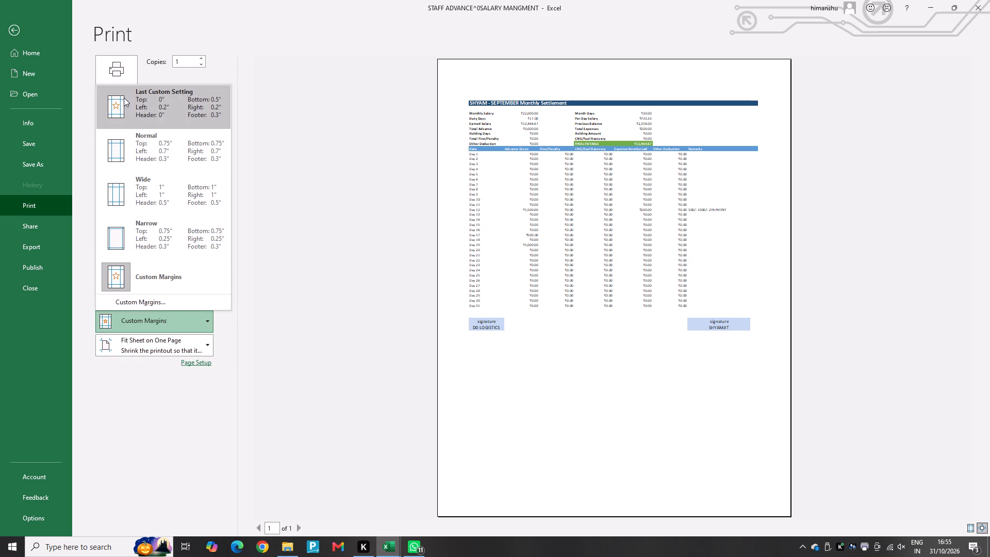
left_click(134, 103)
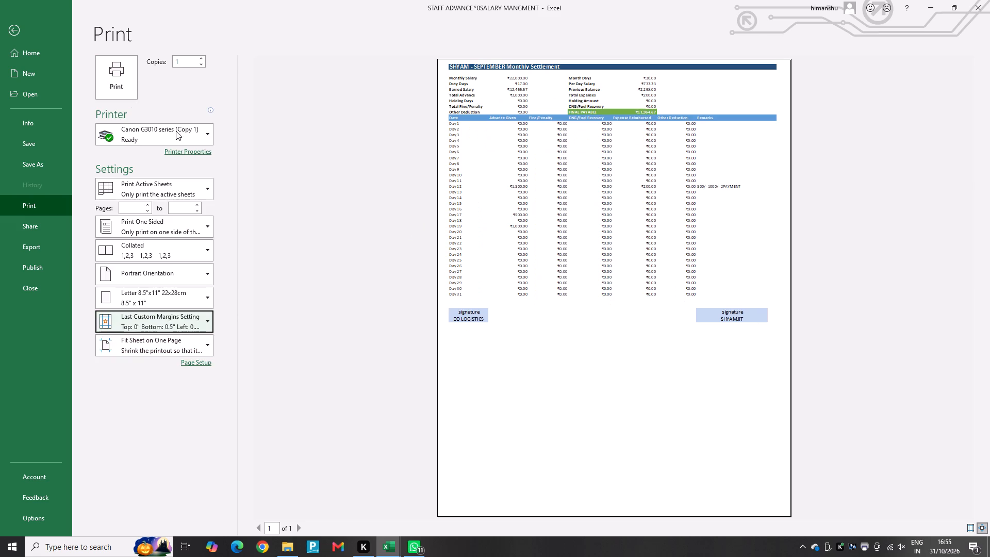
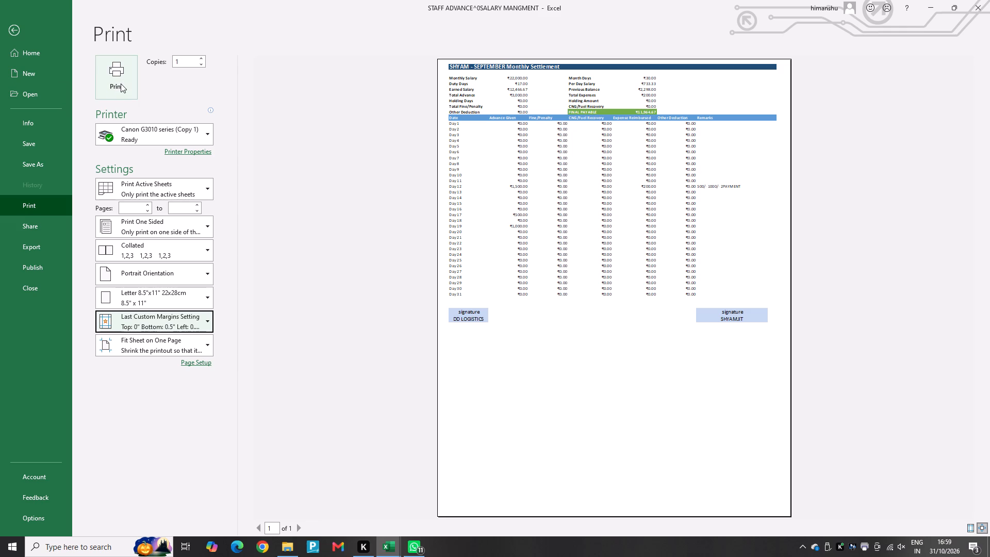
Leave the print preview and enter "NOTE:- STAPNE CHARGE DEDUCTED ON" in A47, below the DD LOGISTICS signature block.
left_click(18, 19)
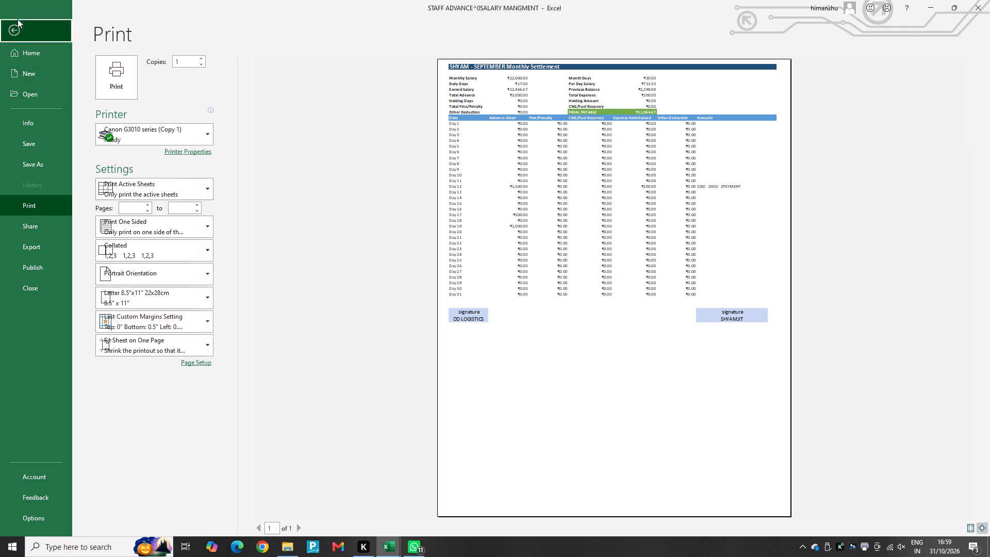
scroll(102, 281, "down", 9)
left_click(41, 346)
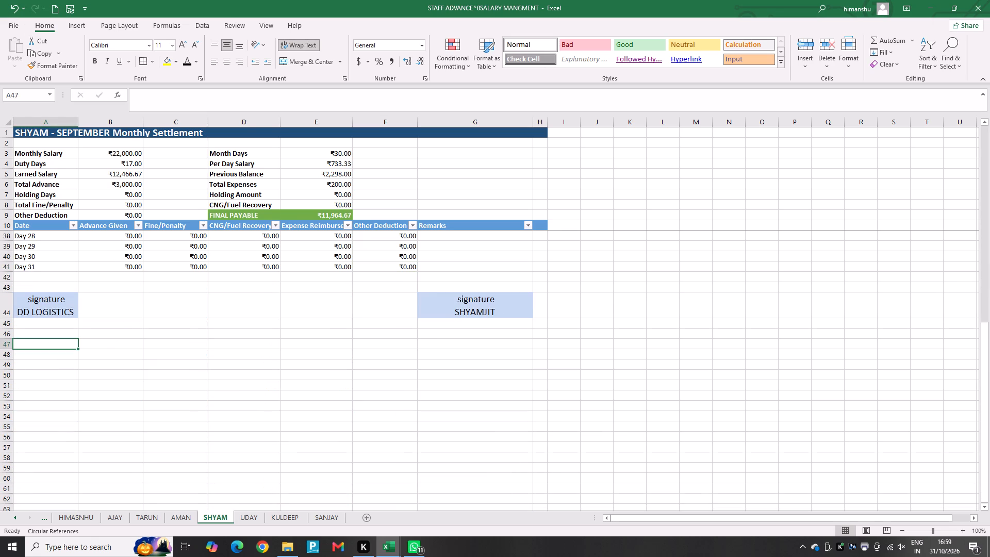
type("NOTE")
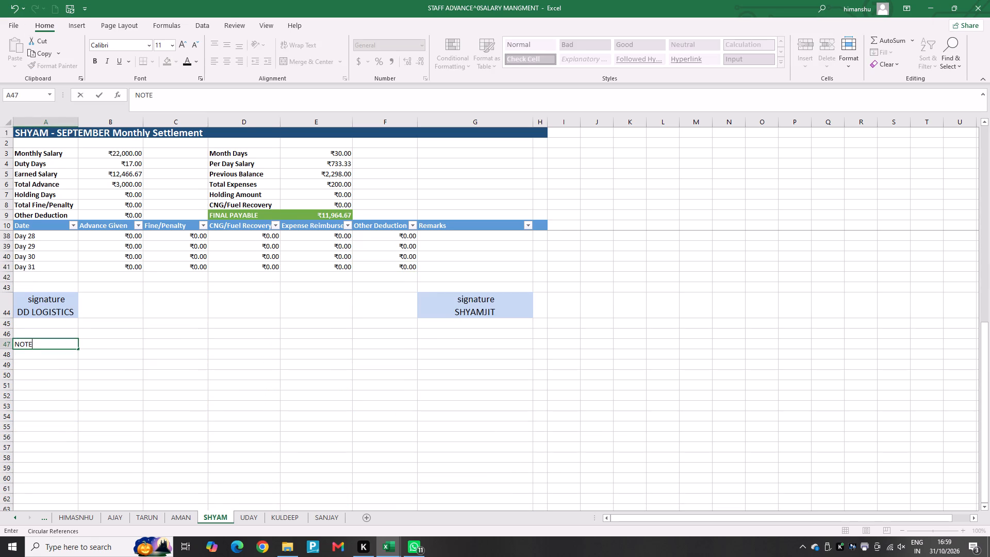
key("space")
key("BackSpace")
key("shift+colon")
key("minus")
key("space")
key("s")
type("TAPNE")
key("space")
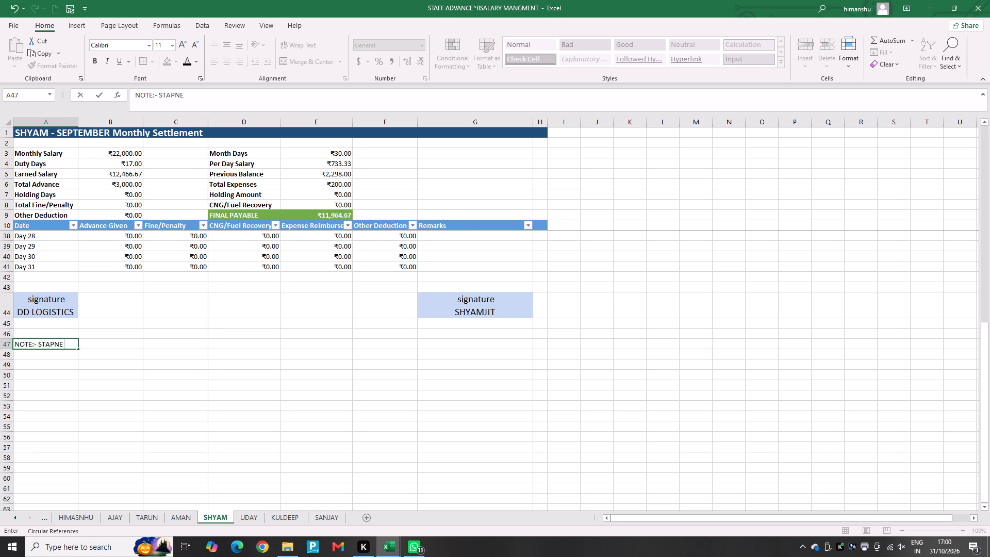
type("CHARGE")
key("space")
type("DE")
type("DU")
type("CTED B")
key("BackSpace")
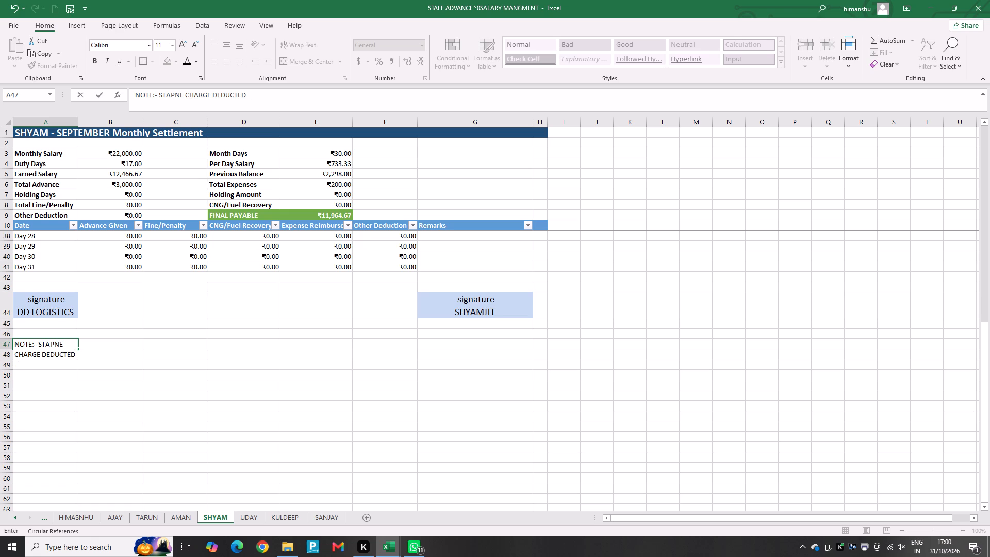
type("ON")
key("space")
Set Previous Balance in E5 of the SHYAM settlement to 7298.
scroll(148, 340, "up", 6)
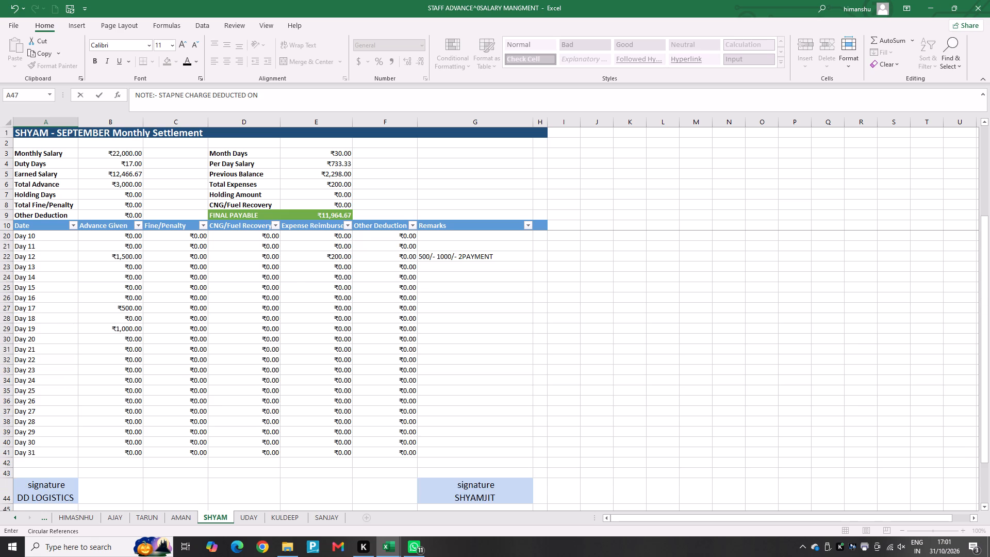
left_click(342, 173)
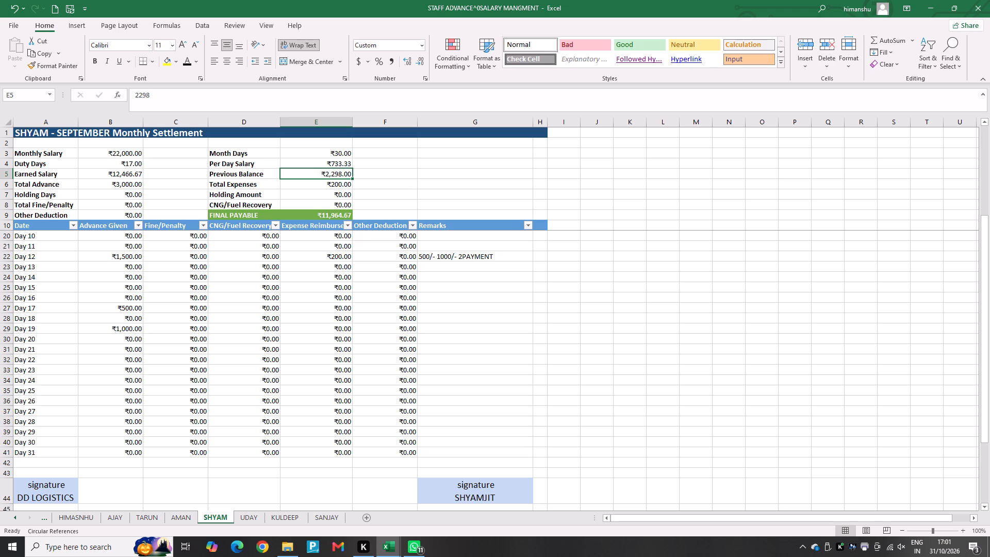
type("7298")
key("Return")
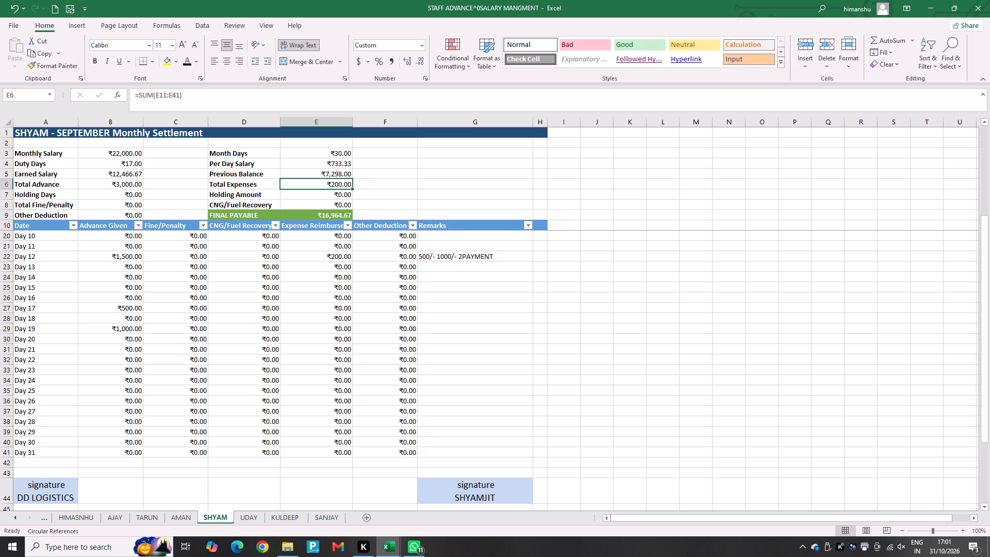
Enter a Fine/Penalty of 5000 for Day 1 in C11.
left_click(328, 275)
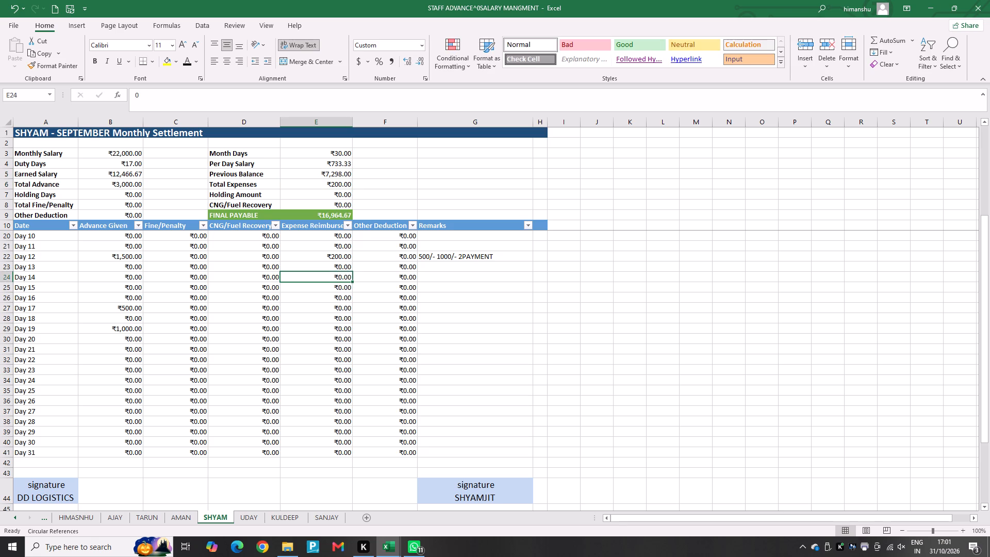
left_click(395, 280)
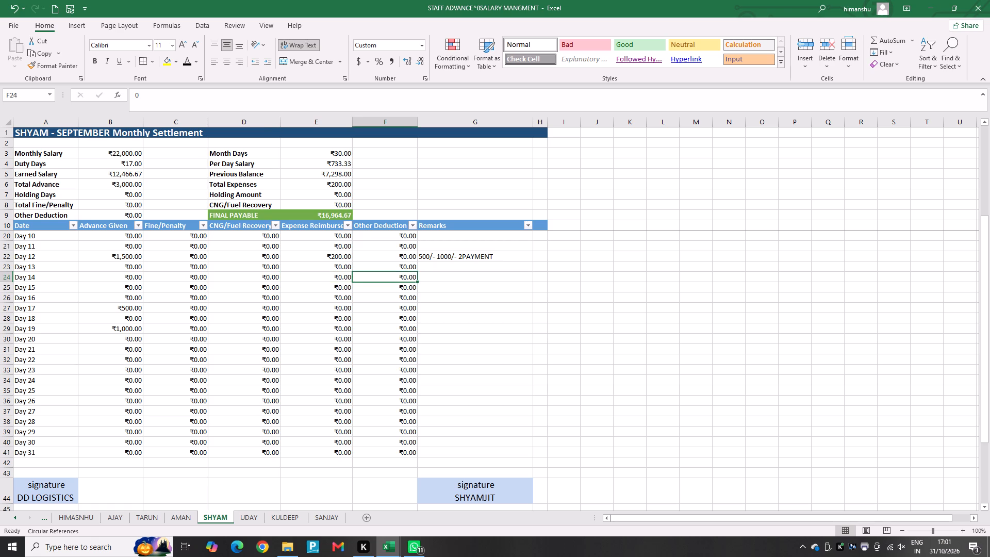
scroll(212, 269, "up", 11)
left_click(181, 234)
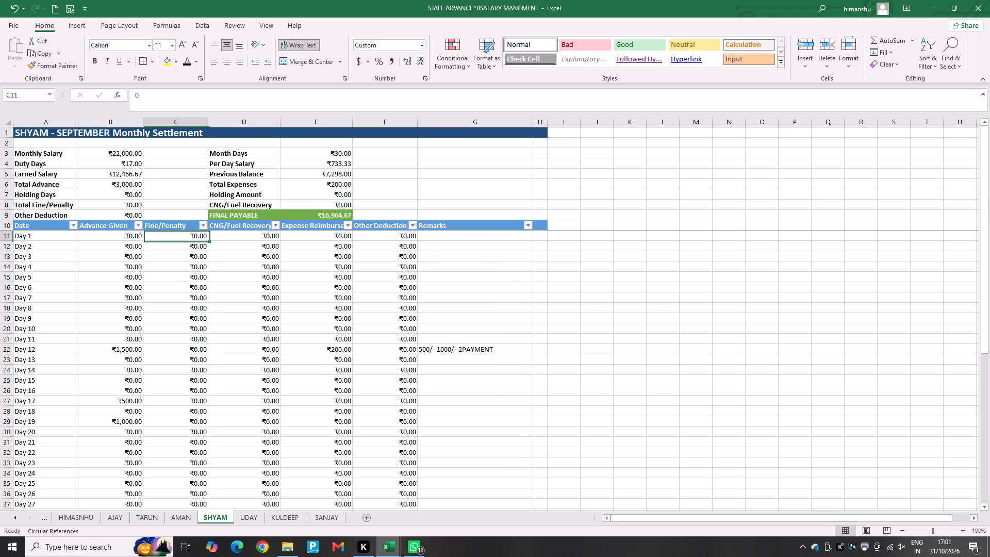
type("5000")
key("Return")
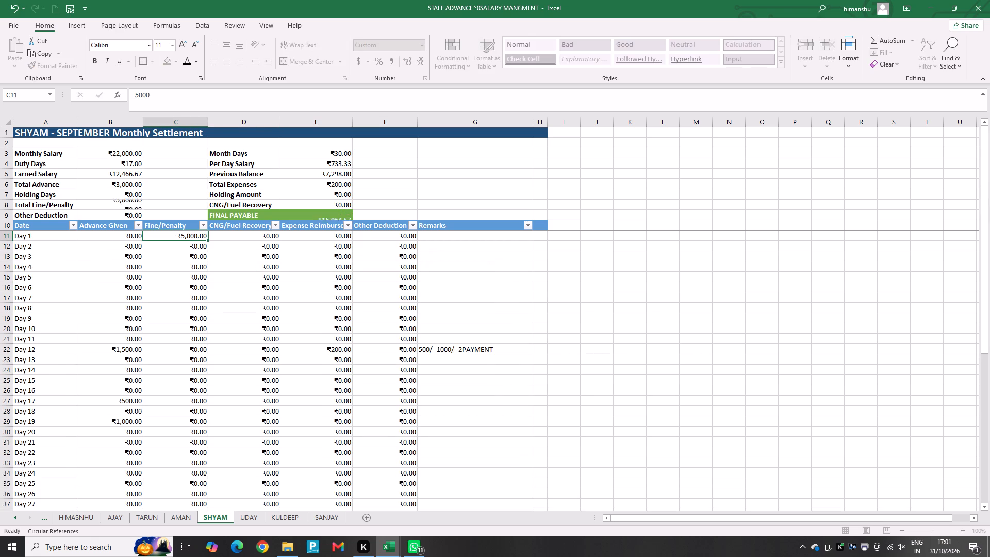
Enter the remark "STAPNE MISSING RECOVERY" for Day 1 in G11.
left_click(462, 238)
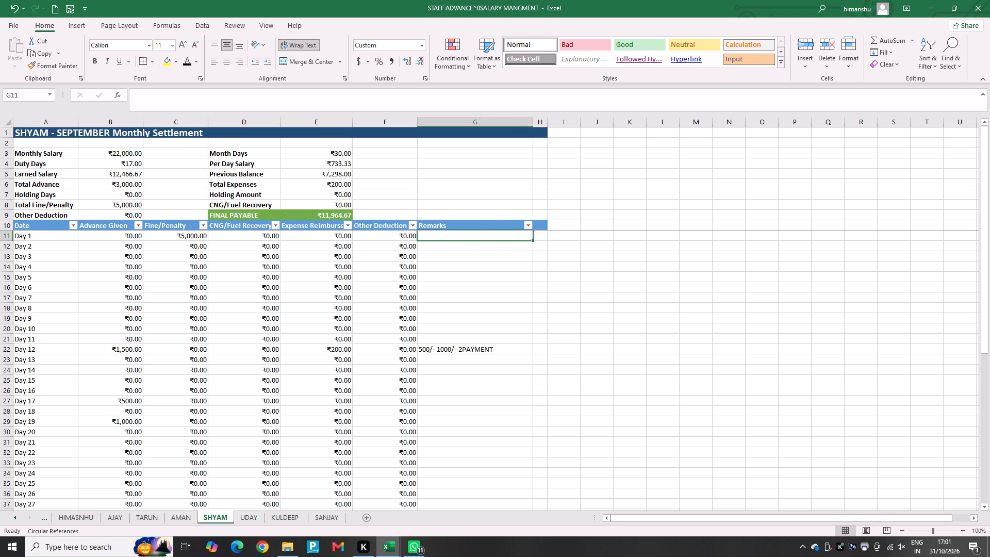
type("STAPNE")
key("space")
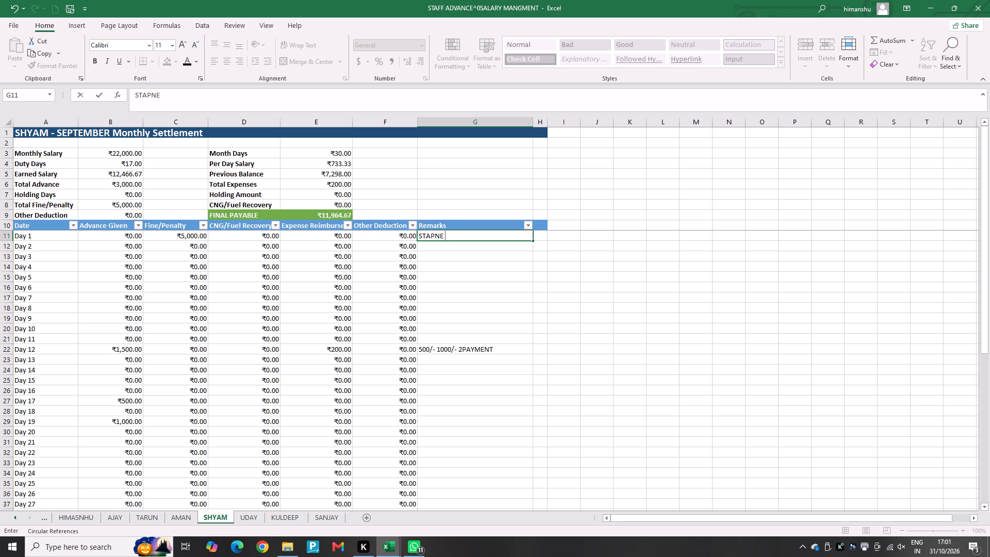
type("MI")
type("SSING")
key("space")
type("RECOVER")
key("y")
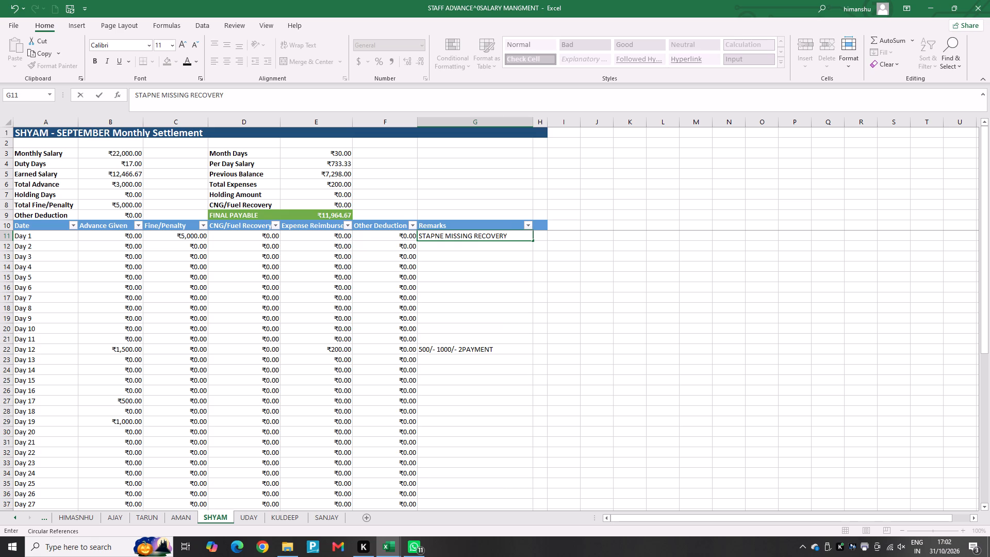
Remove the trailing word "ON" from the note in A47.
scroll(424, 252, "down", 6)
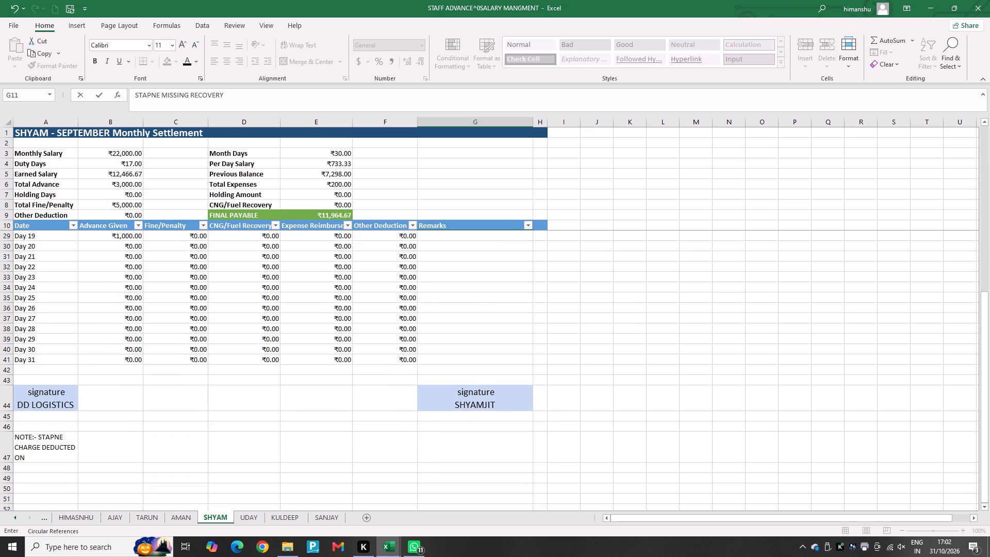
double_click(40, 457)
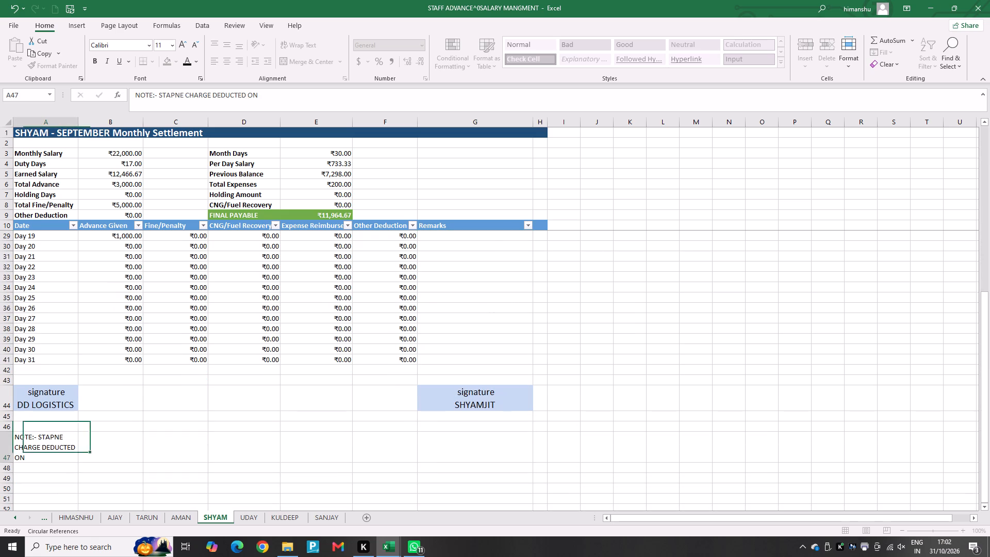
key("BackSpace")
key("BackSpace")
key("BackSpace")
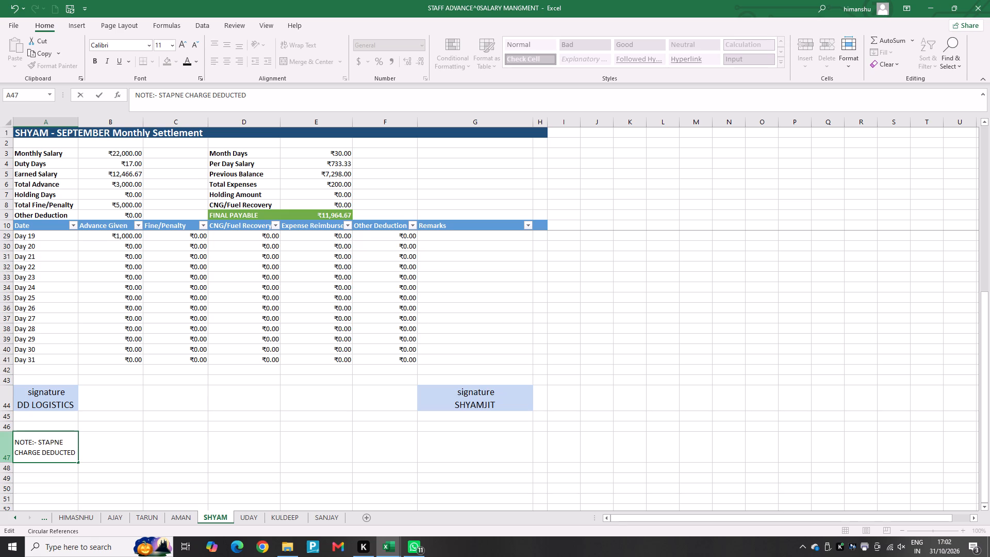
Move the text "NOTE:- STAPNE CHARGE DEDUCTED" from A47 to A51.
left_click_drag(16, 442, 75, 453)
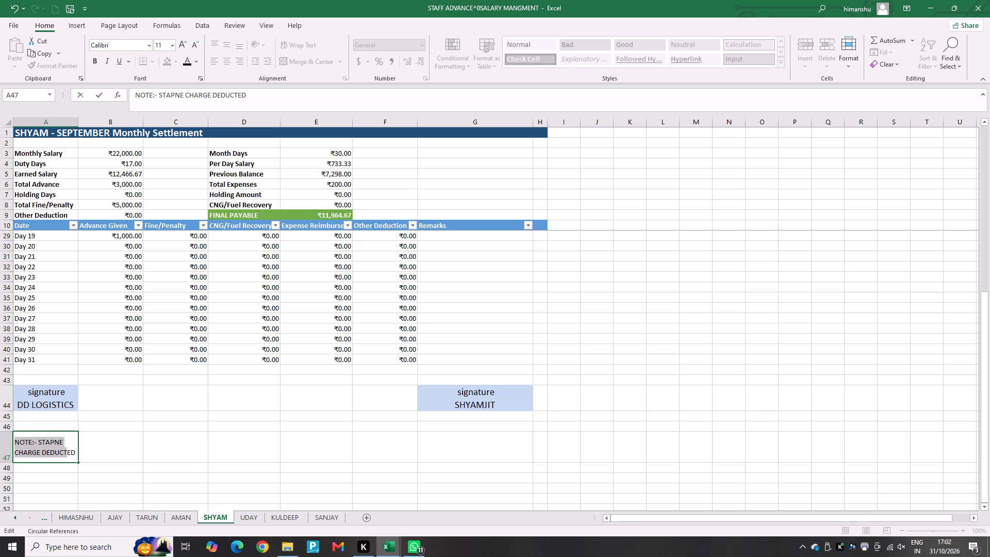
left_click_drag(75, 453, 80, 459)
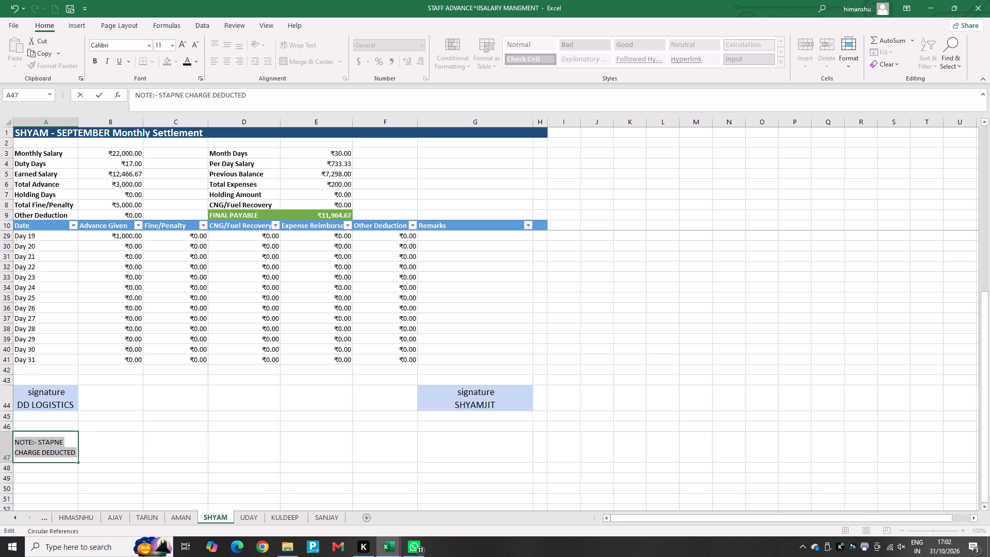
key("ctrl+c")
key("BackSpace")
left_click(95, 460)
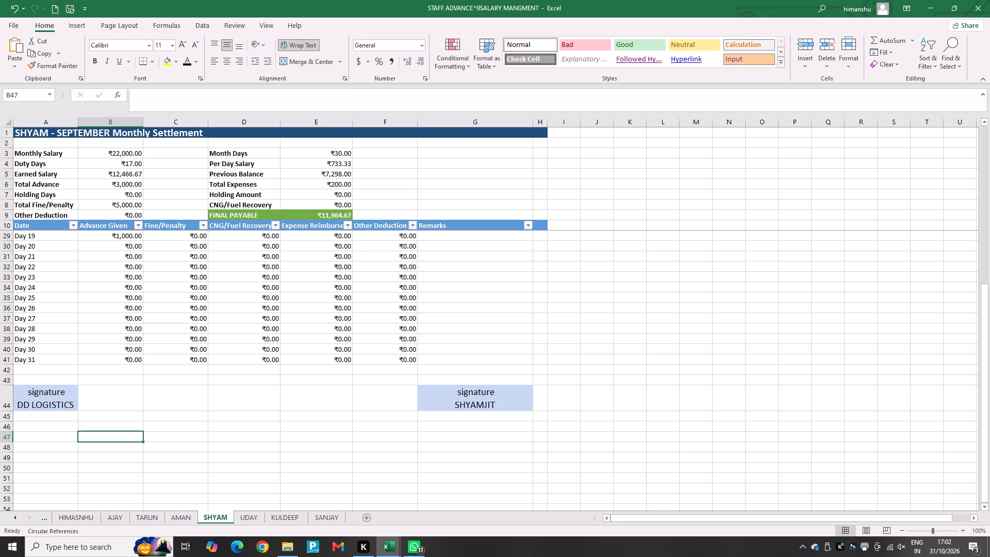
left_click(38, 473)
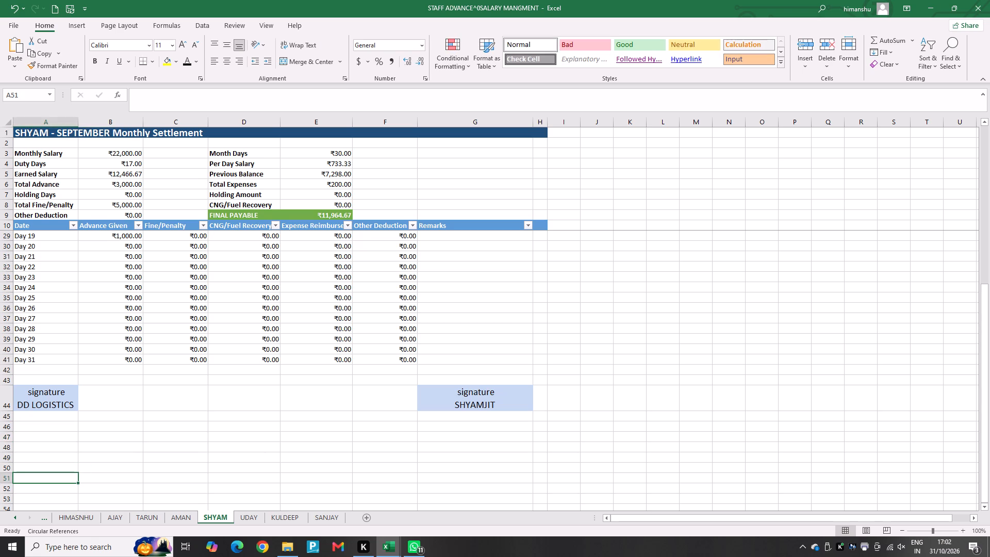
key("ctrl+v")
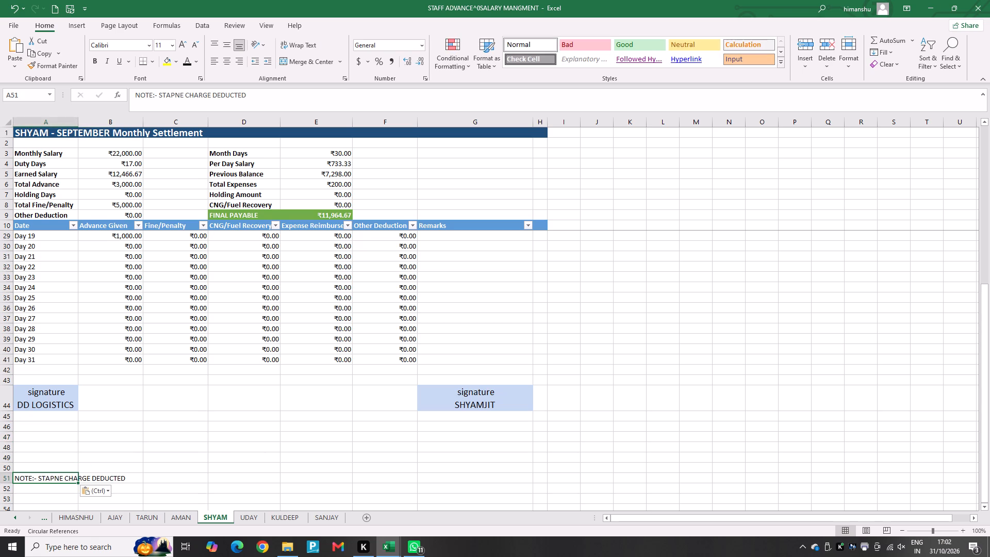
Check the SHYAM settlement sheet in the print preview and return to the worksheet.
key("ctrl+p")
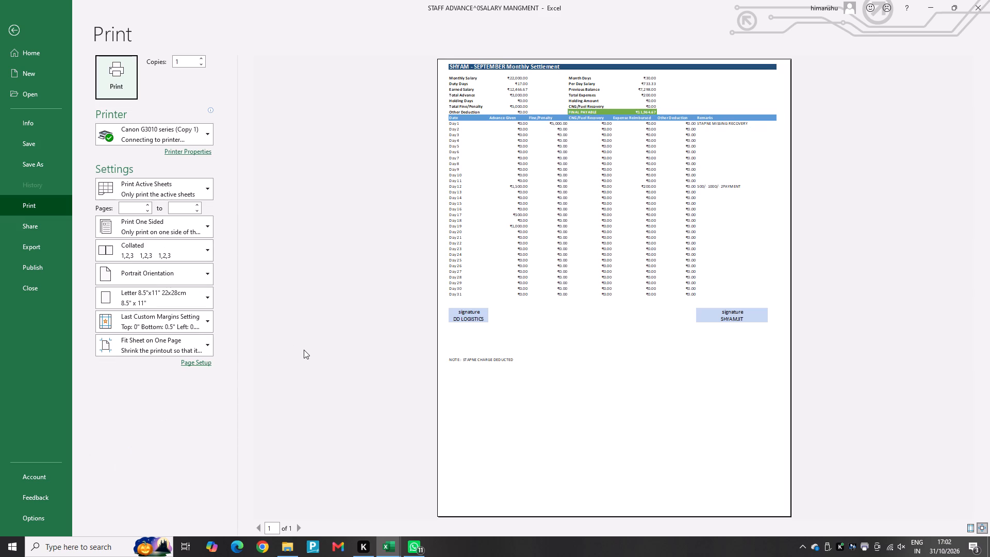
left_click(25, 27)
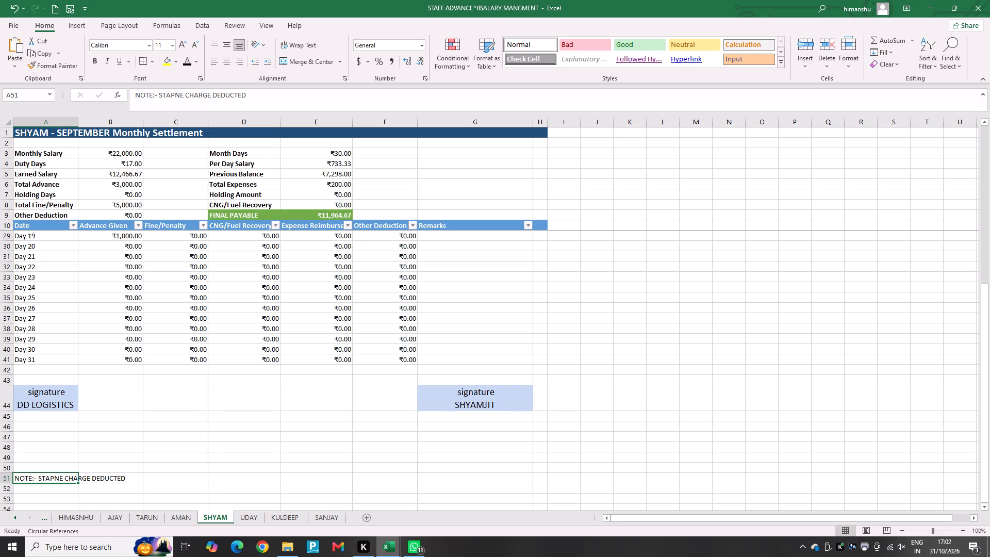
Format the note text "NOTE:- STAPNE CHARGE DEDUCTED" in A51 as bold at font size 14.
double_click(22, 478)
left_click_drag(17, 478, 108, 471)
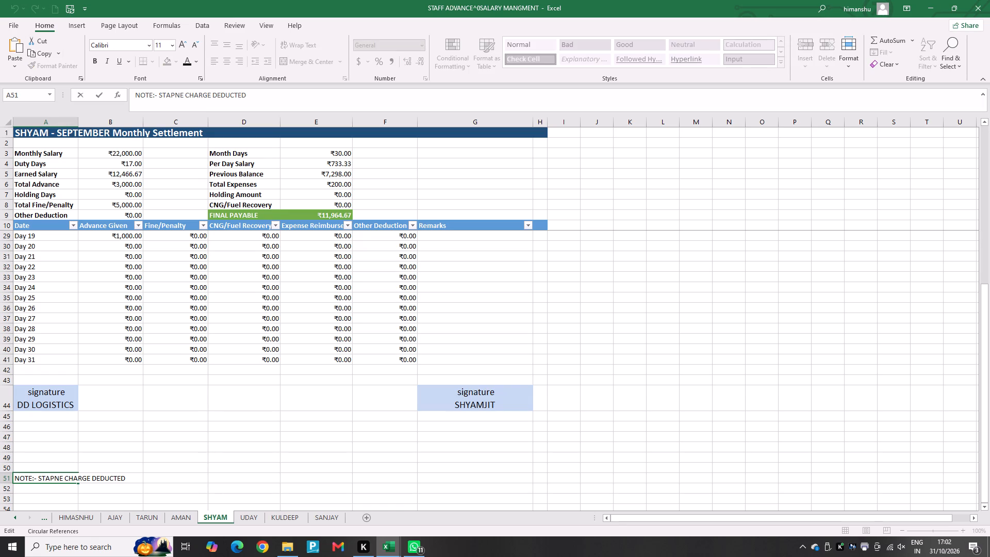
left_click_drag(108, 471, 134, 480)
left_click(96, 59)
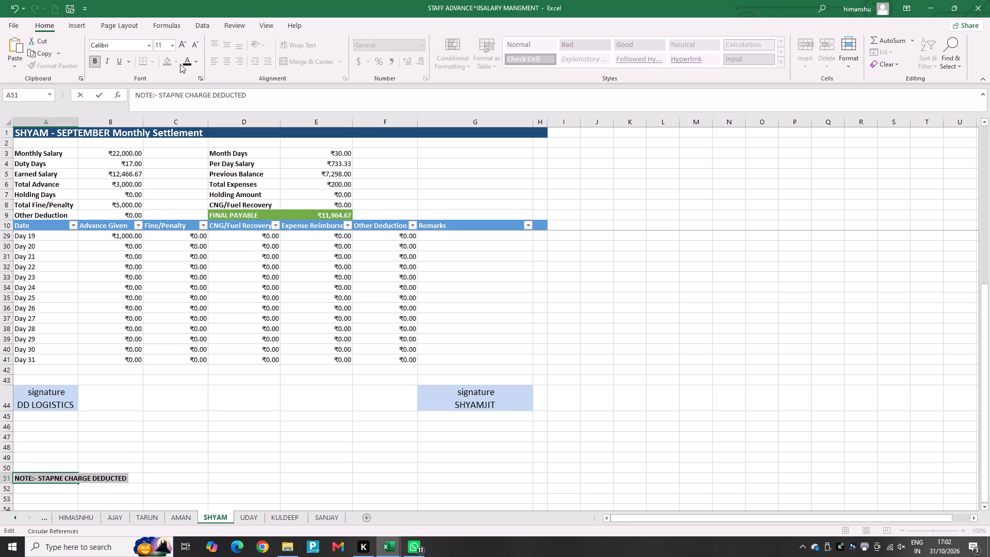
left_click(171, 48)
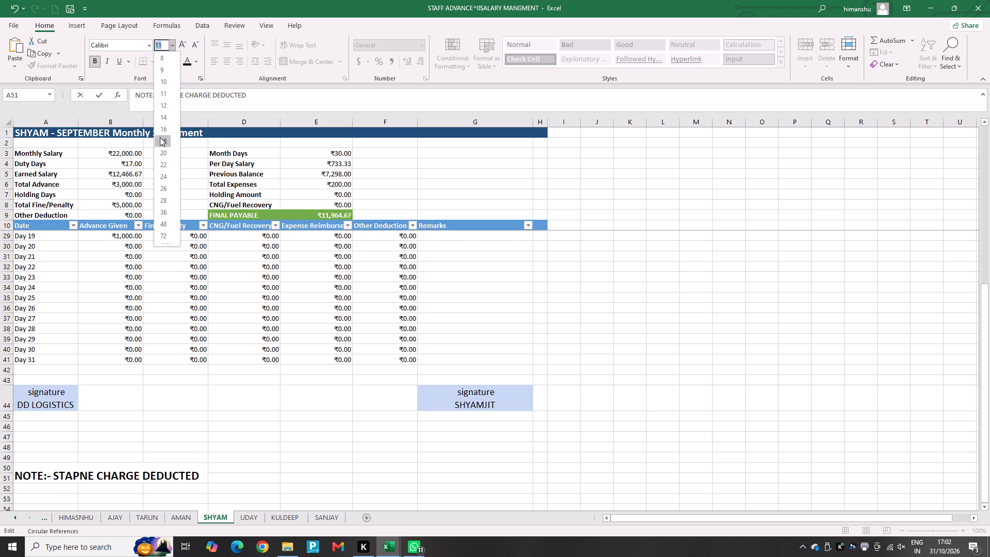
left_click(166, 122)
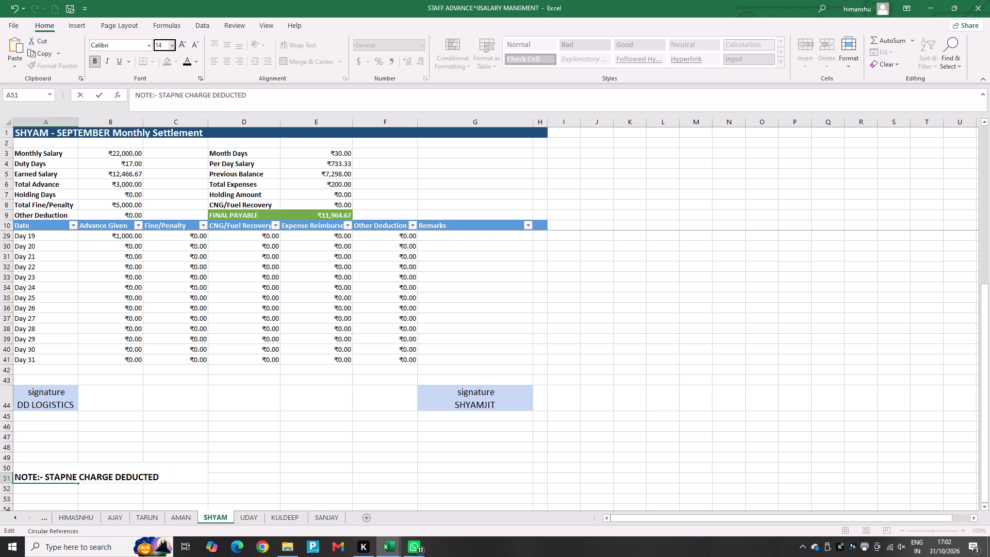
left_click(157, 355)
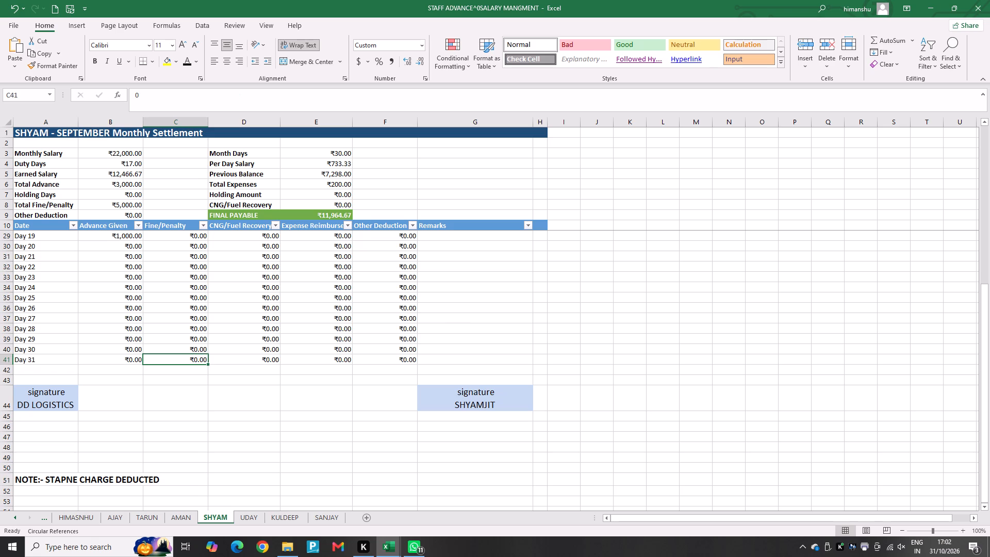
Print one copy of the SHYAM September settlement sheet on the Canon G3010 series (Copy 1) printer.
key("ctrl+p")
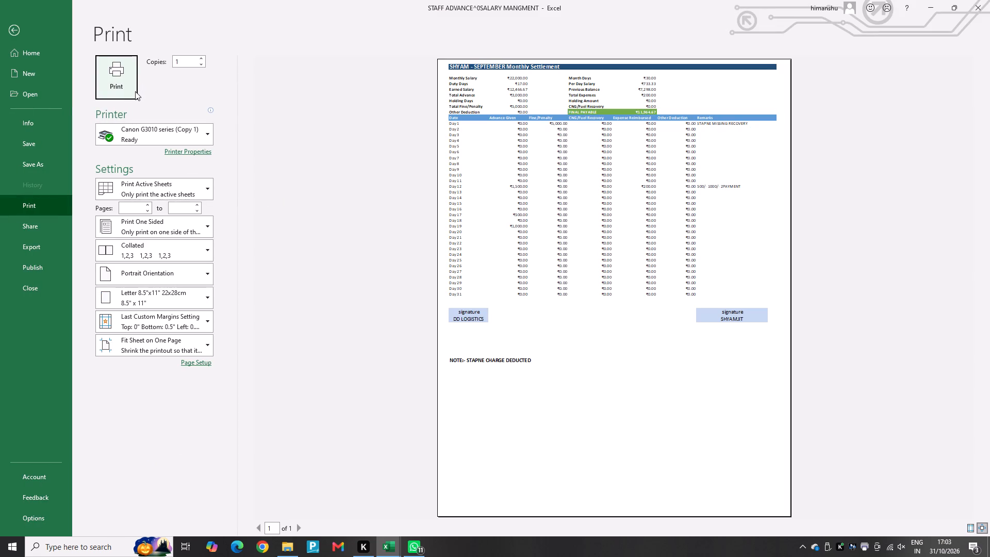
left_click(121, 81)
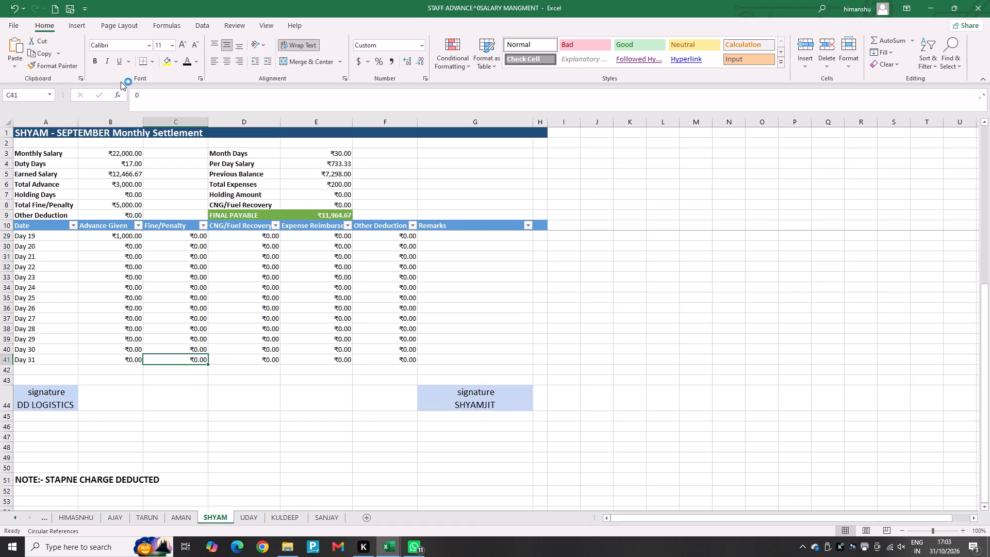
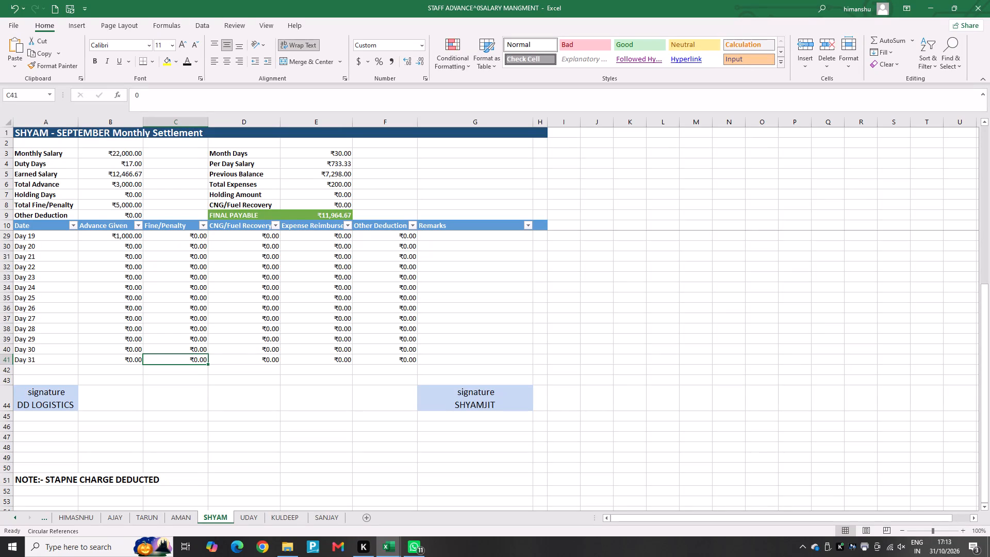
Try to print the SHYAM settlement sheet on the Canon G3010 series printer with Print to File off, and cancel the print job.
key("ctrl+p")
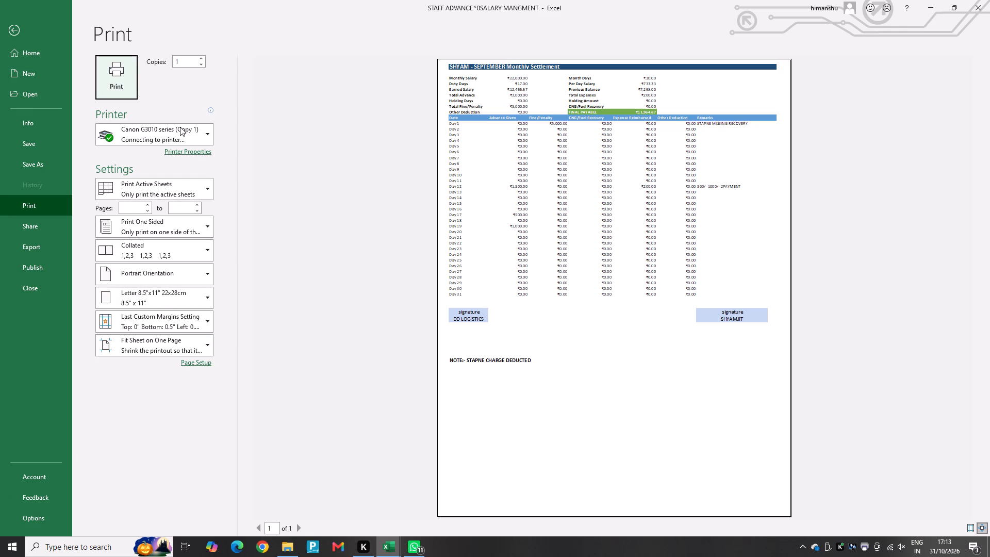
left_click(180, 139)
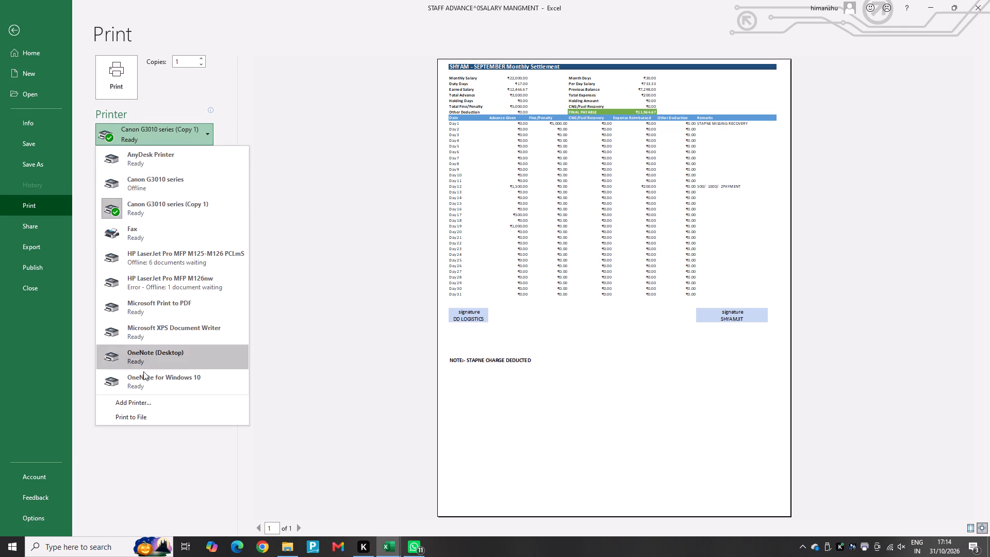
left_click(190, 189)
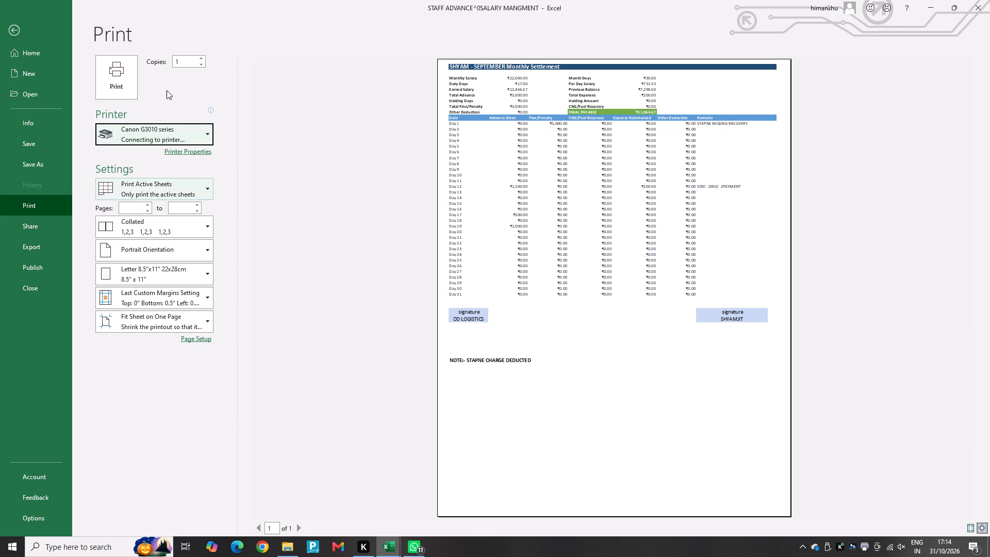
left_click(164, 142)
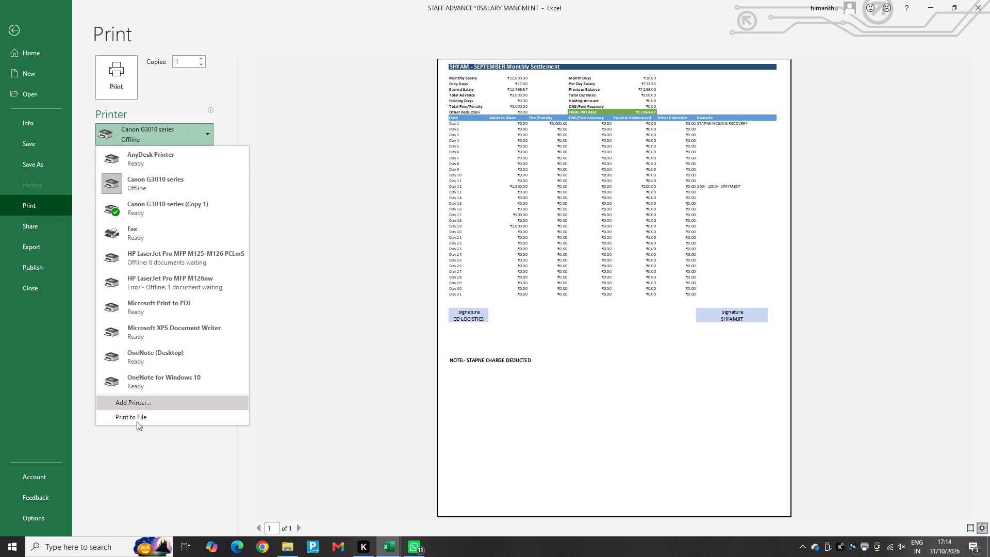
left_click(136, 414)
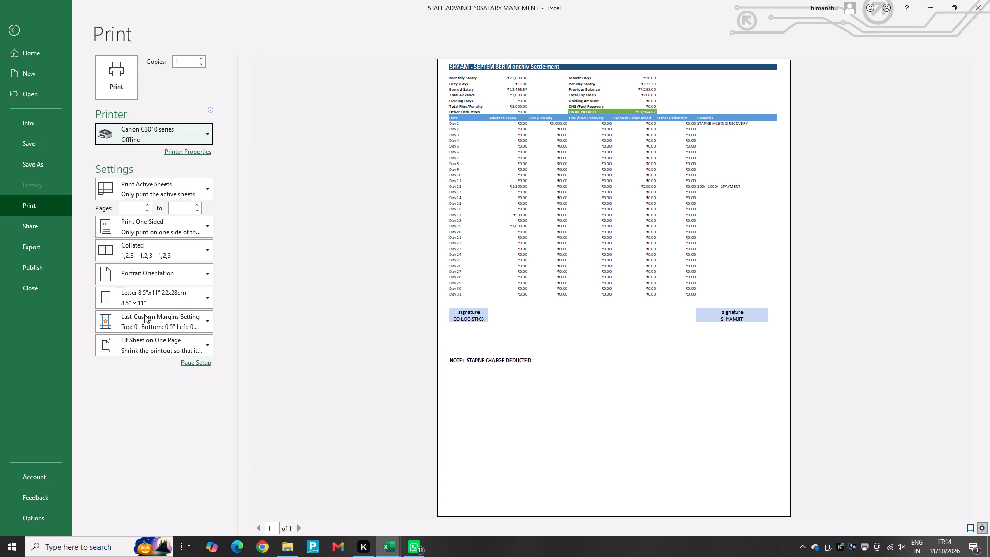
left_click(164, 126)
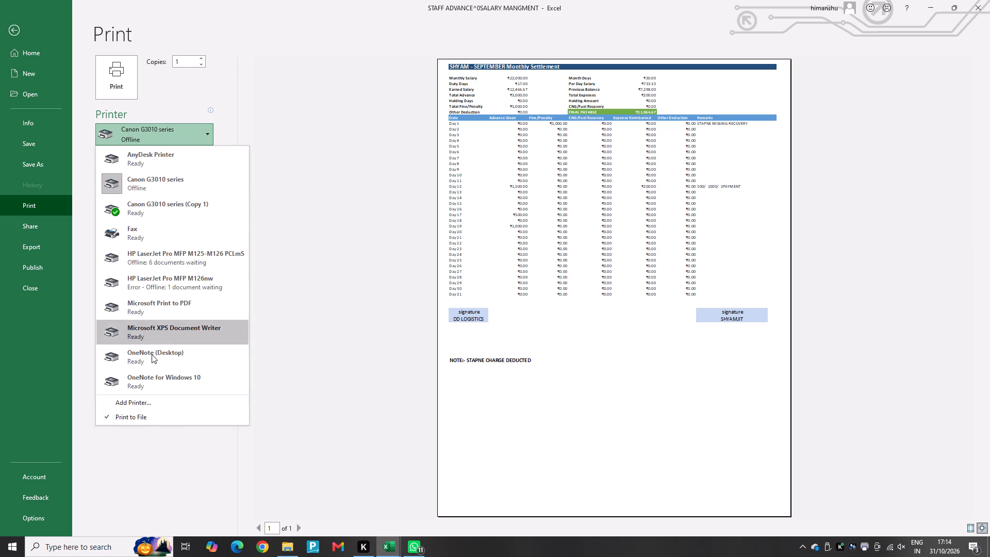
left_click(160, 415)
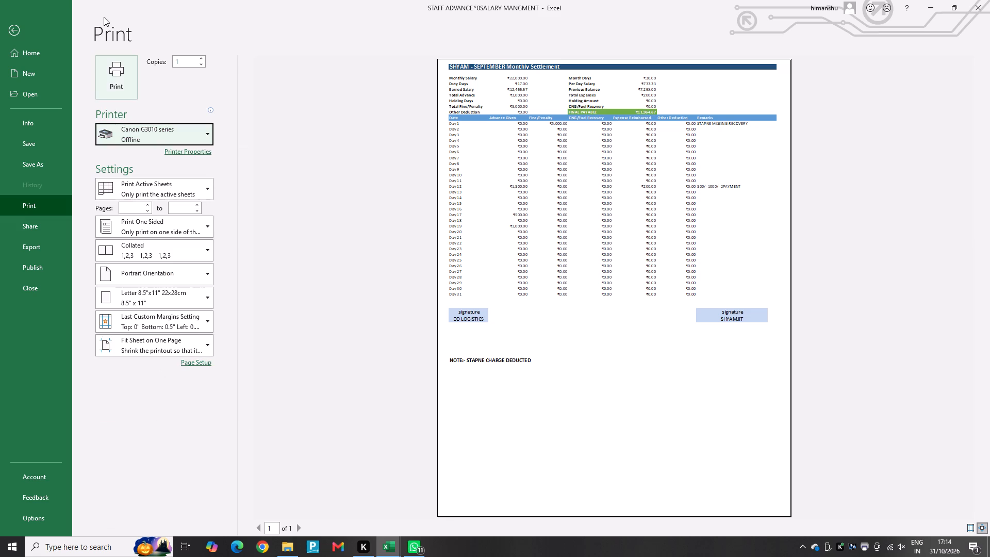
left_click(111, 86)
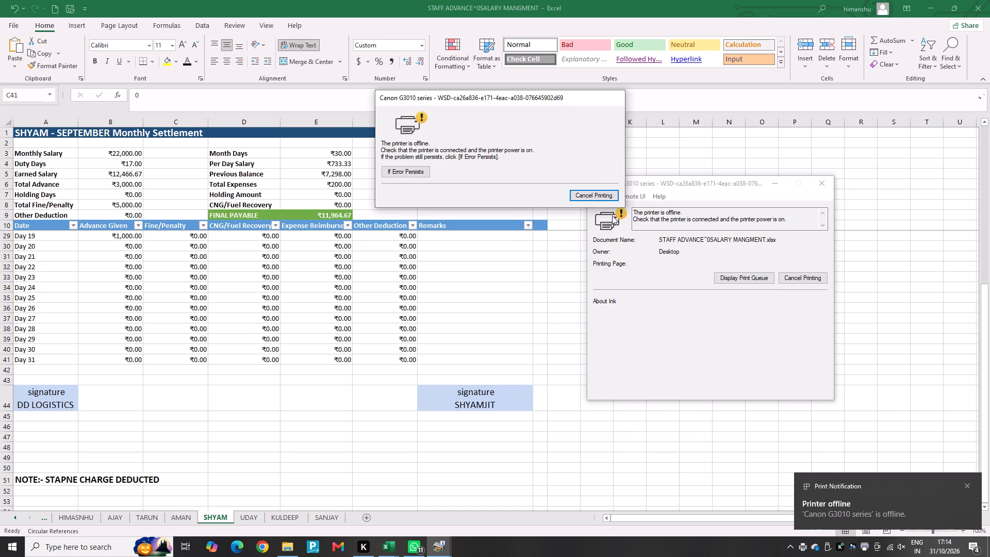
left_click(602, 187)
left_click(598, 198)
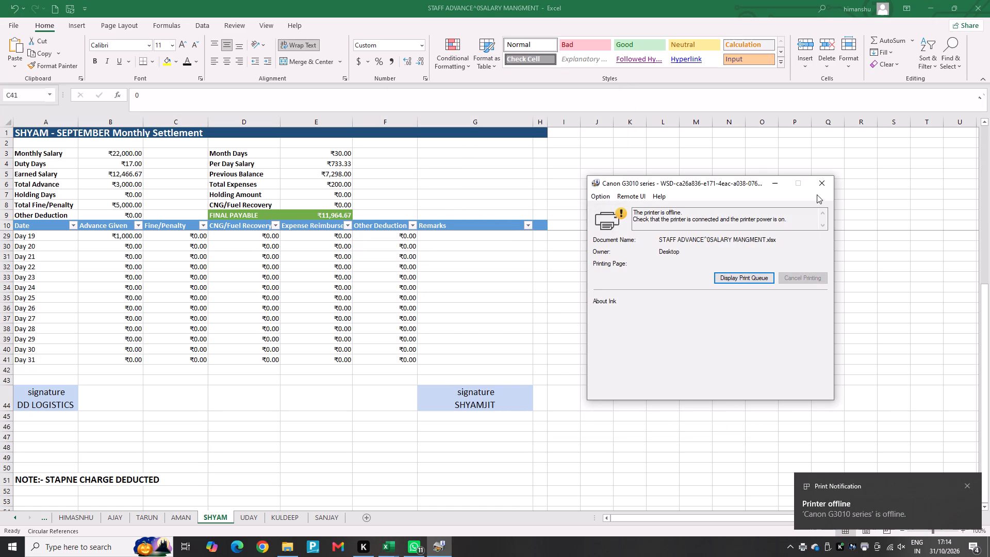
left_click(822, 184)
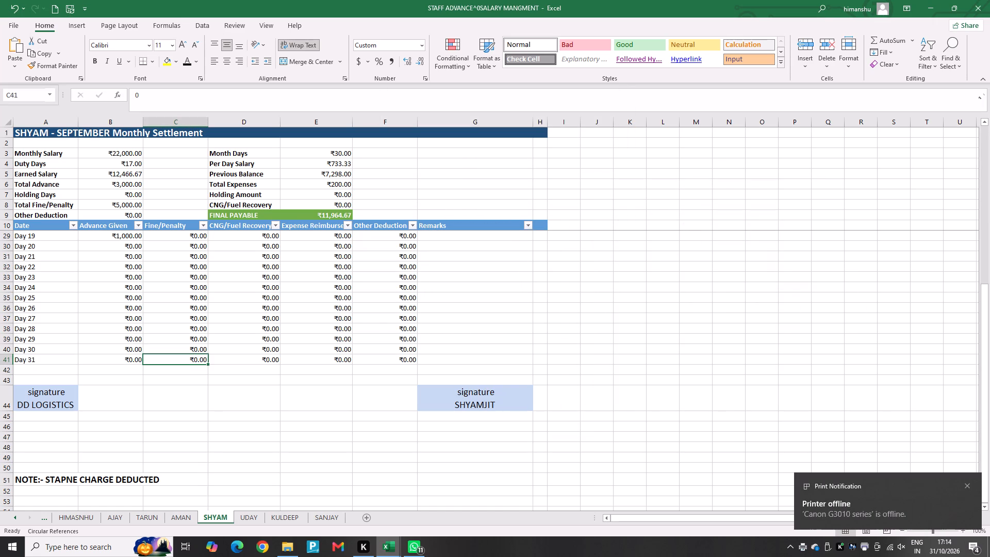
Print the SHYAM settlement sheet to a PRN file named "SANJIV SALARY SEPTEMBER" in the driver salary folder, using the Canon G3010 series printer.
key("ctrl+p")
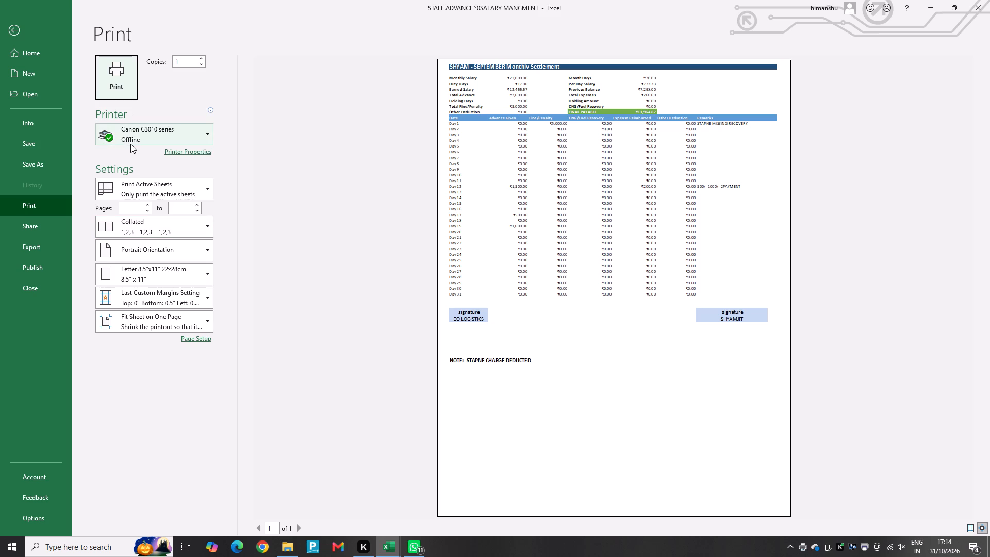
left_click(183, 139)
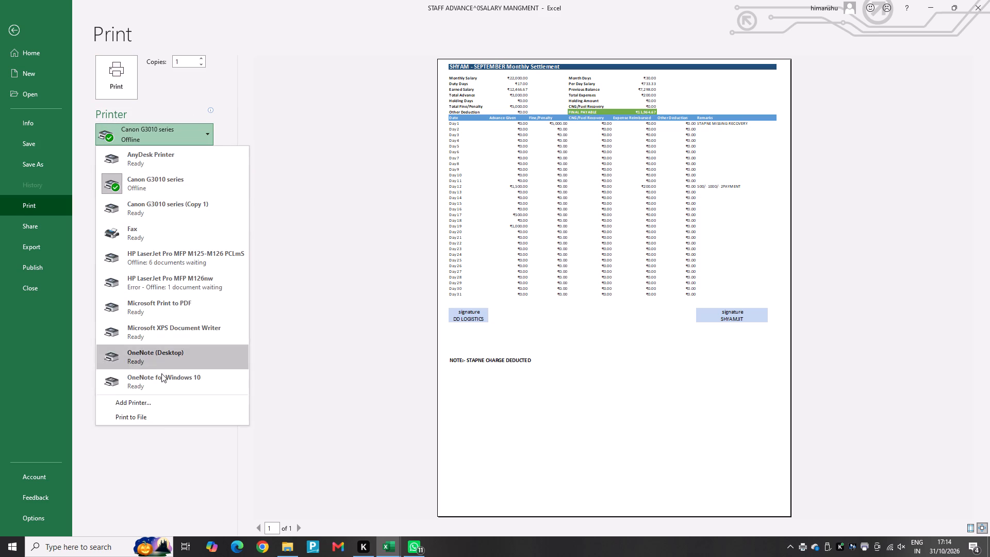
left_click(163, 414)
left_click(110, 85)
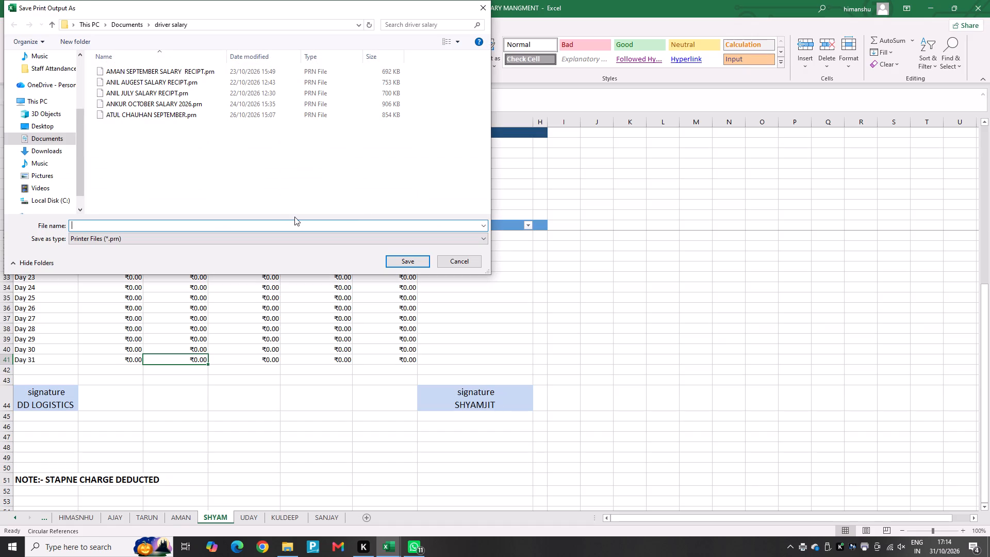
type("SANJIV")
key("space")
type("SA")
type("LARY")
key("space")
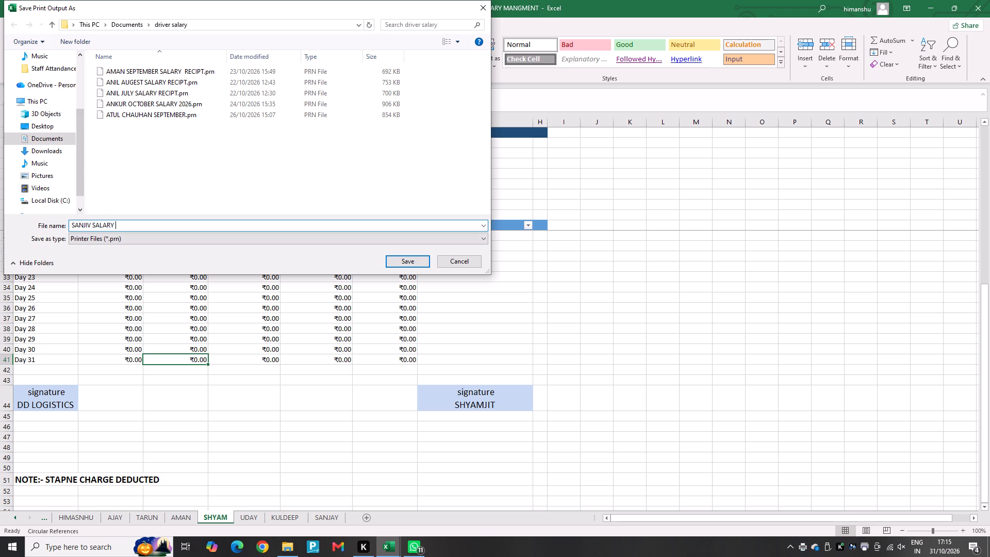
left_click(159, 0)
left_click_drag(151, 6, 213, 208)
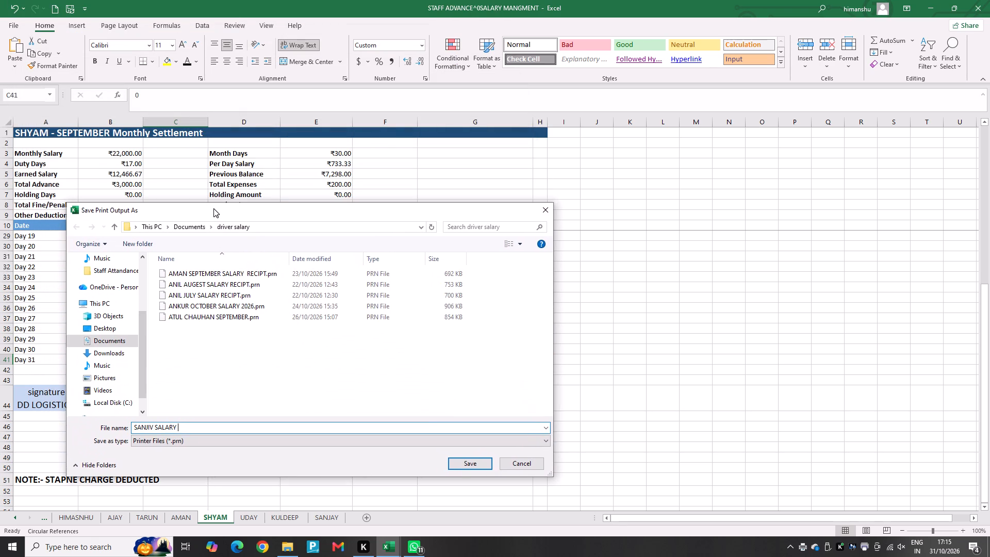
left_click_drag(213, 208, 212, 168)
type("SEPT")
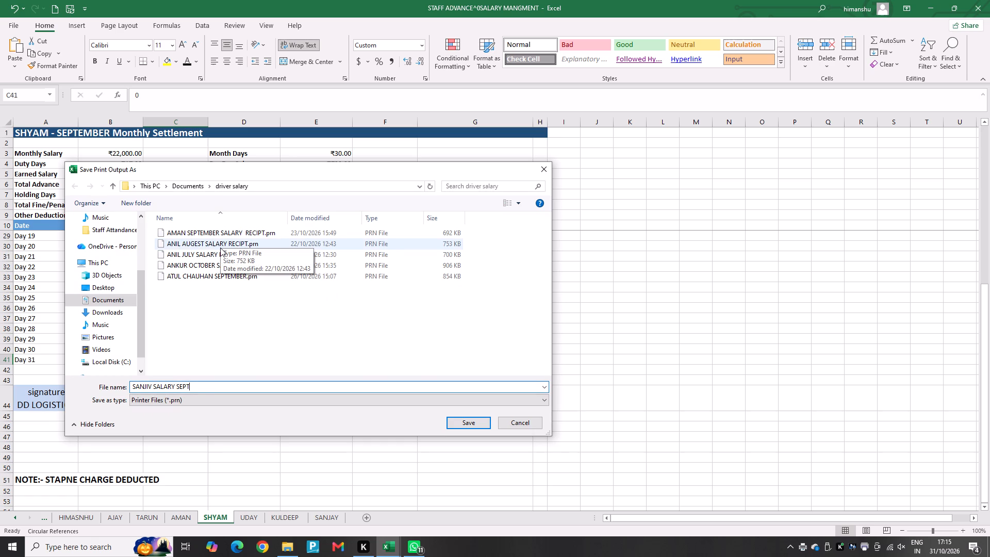
type("EMBER")
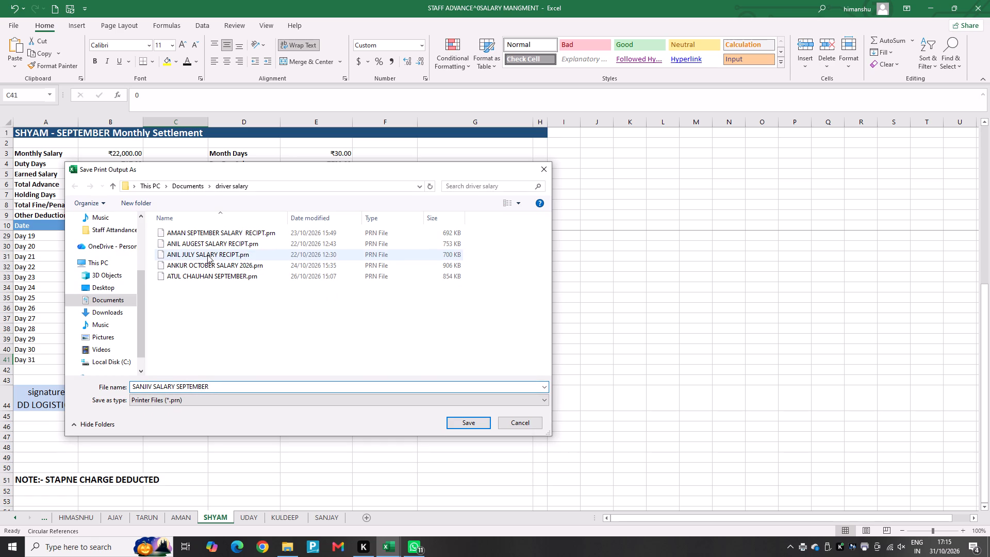
left_click(467, 426)
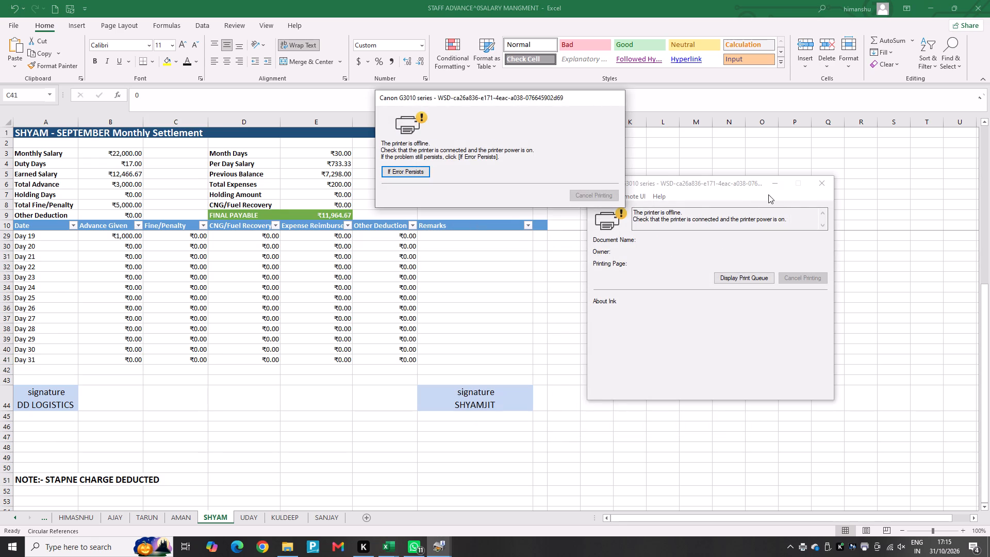
left_click(822, 188)
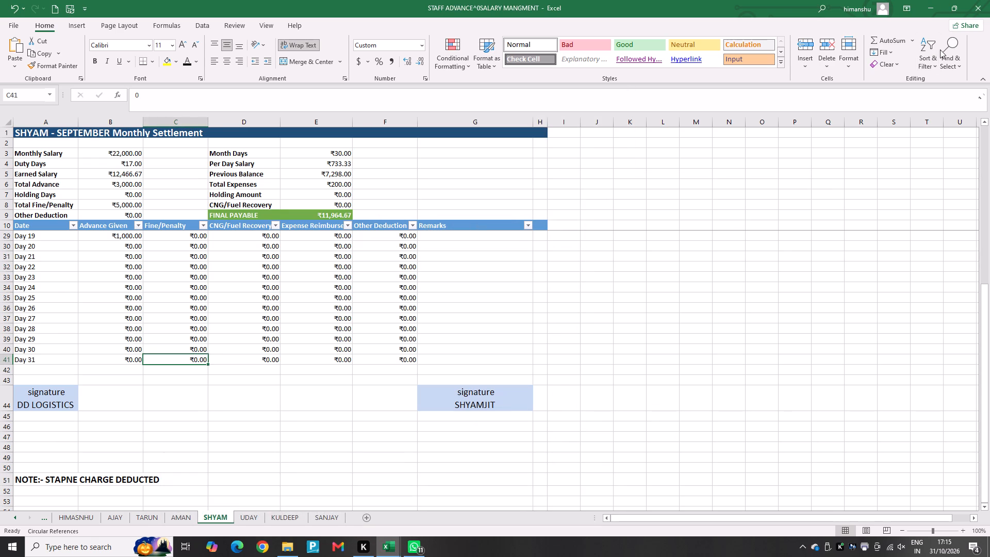
Save the STAFF ADVANCE^0SALARY MANGMENT workbook and close it.
key("ctrl+s")
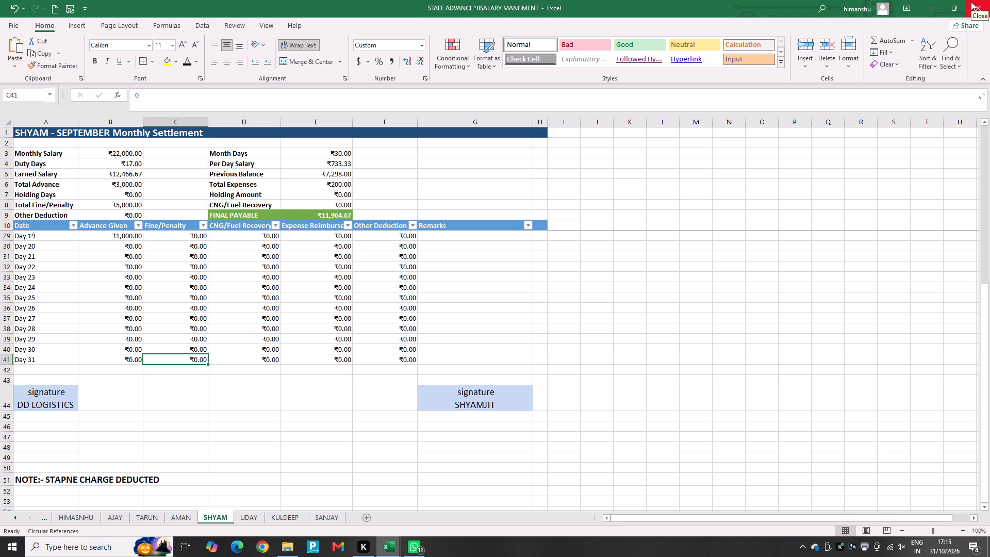
key("ctrl+s")
left_click(969, 6)
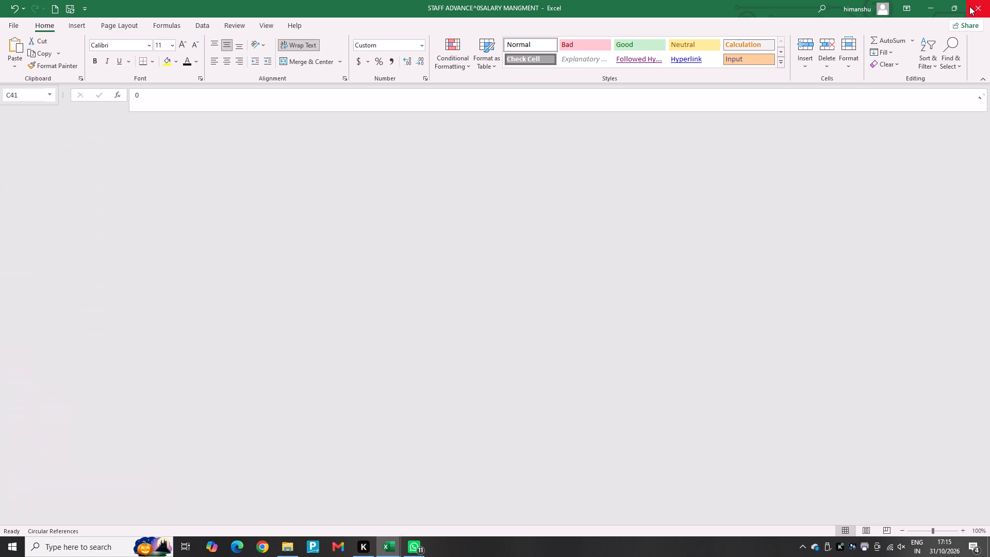
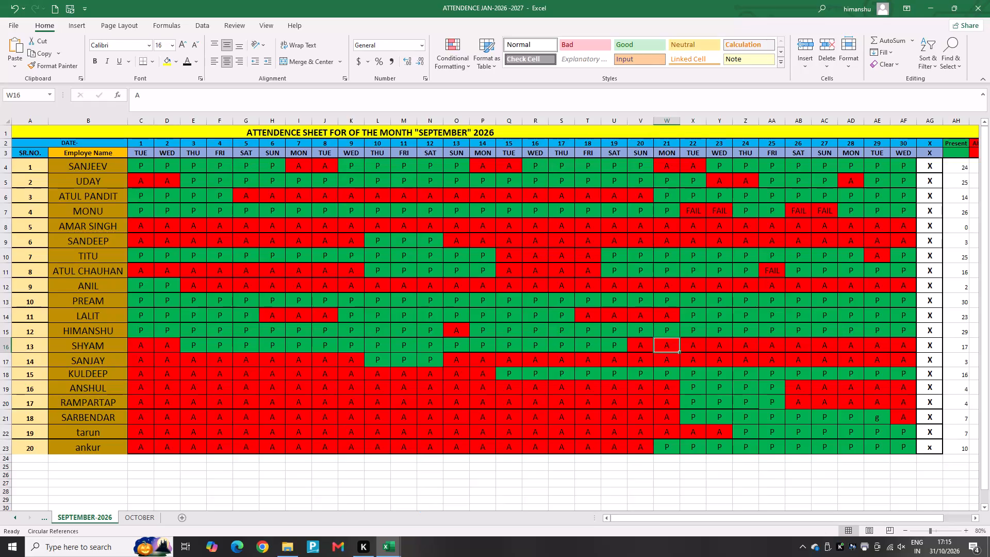
Close the ATTENDENCE JAN-2026 -2027 workbook.
left_click(989, 0)
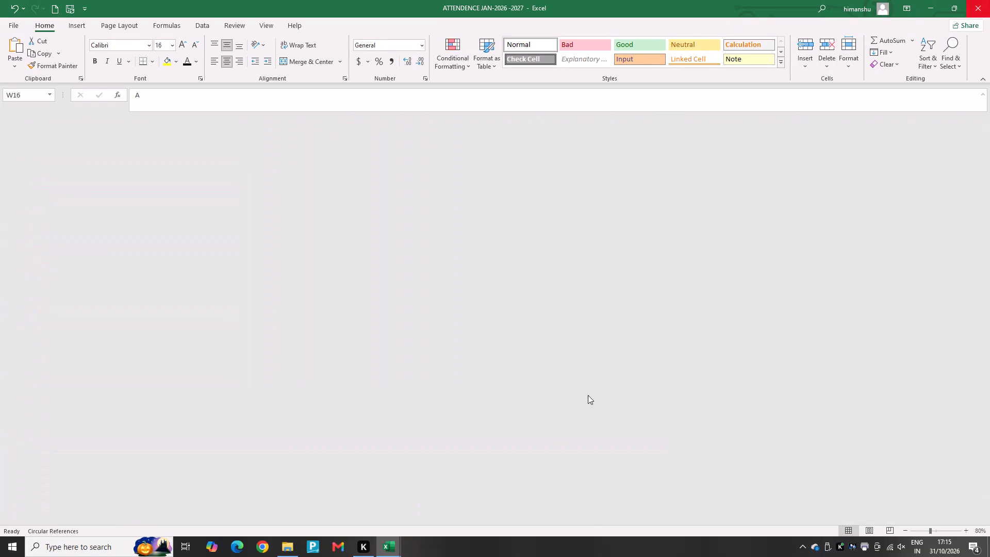
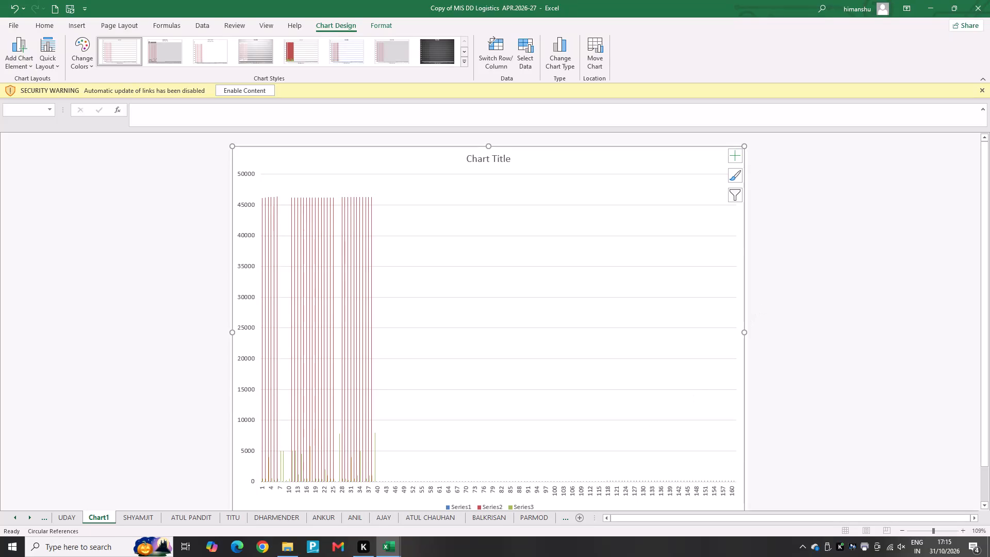
Save the Copy of MIS DD Logistics APR.2026-27 workbook and close it.
key("ctrl+d")
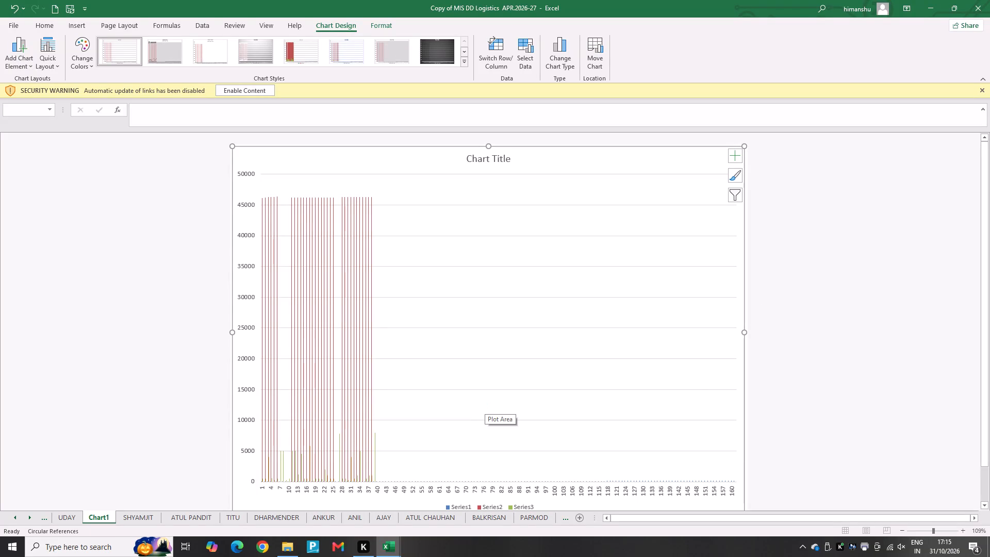
key("ctrl+s")
left_click(989, 0)
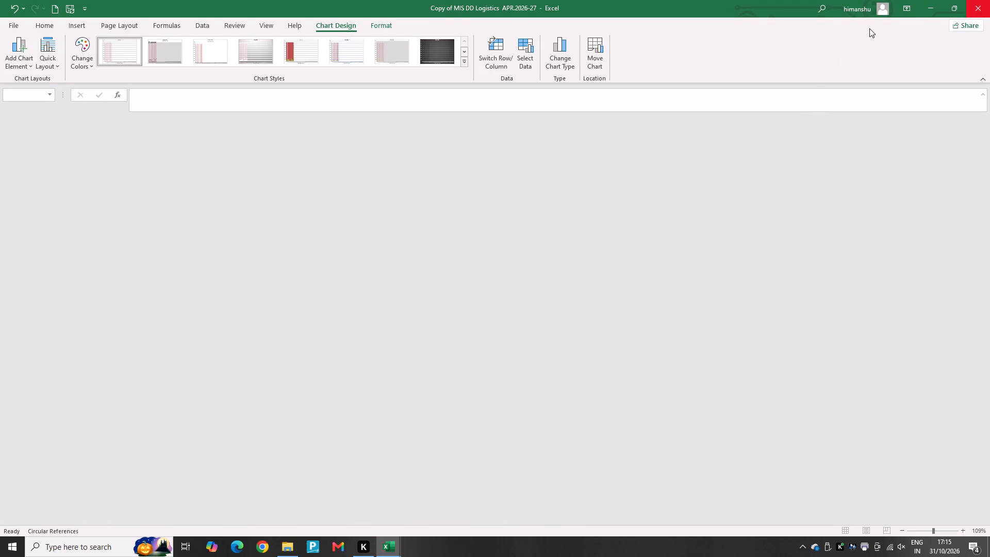
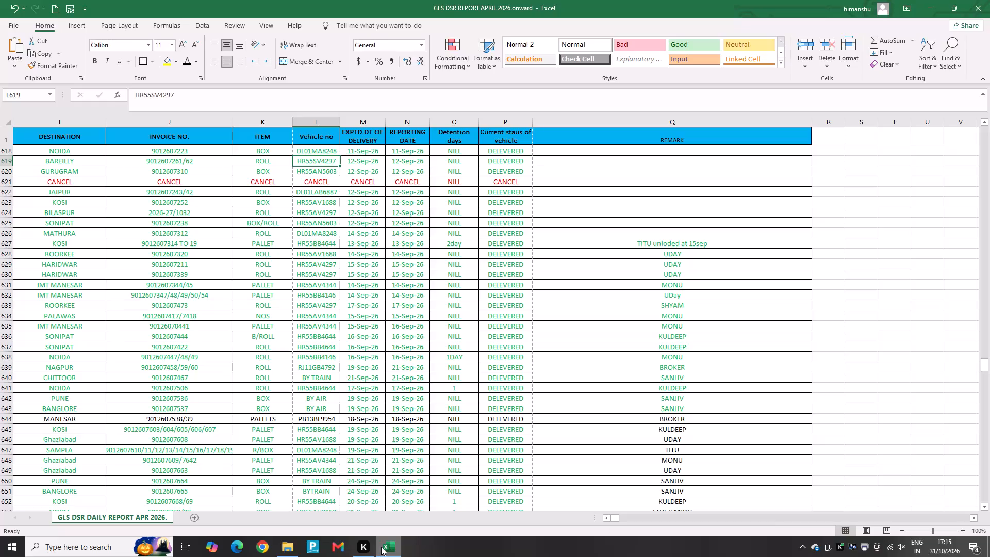
Close the GLS DSR REPORT APRIL 2026.onward workbook.
left_click(972, 6)
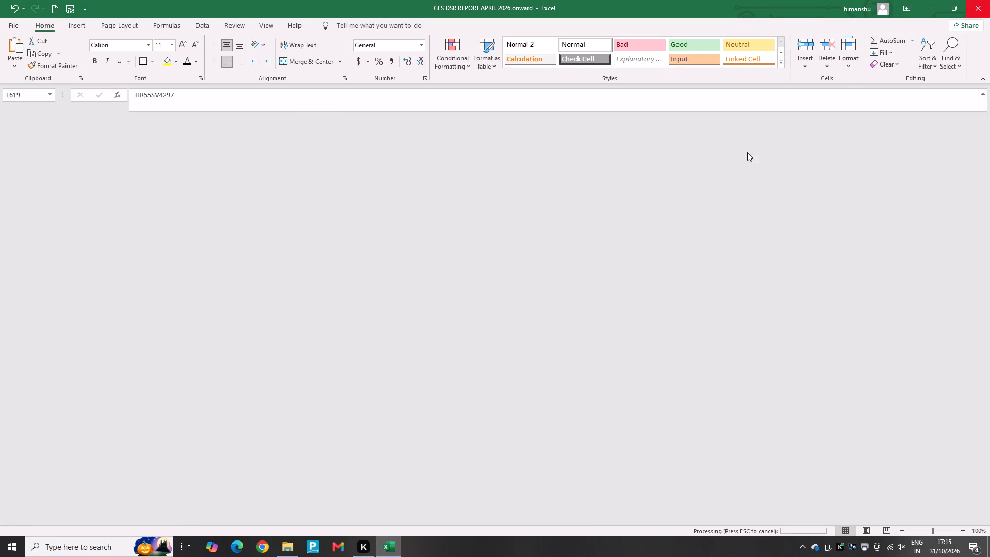